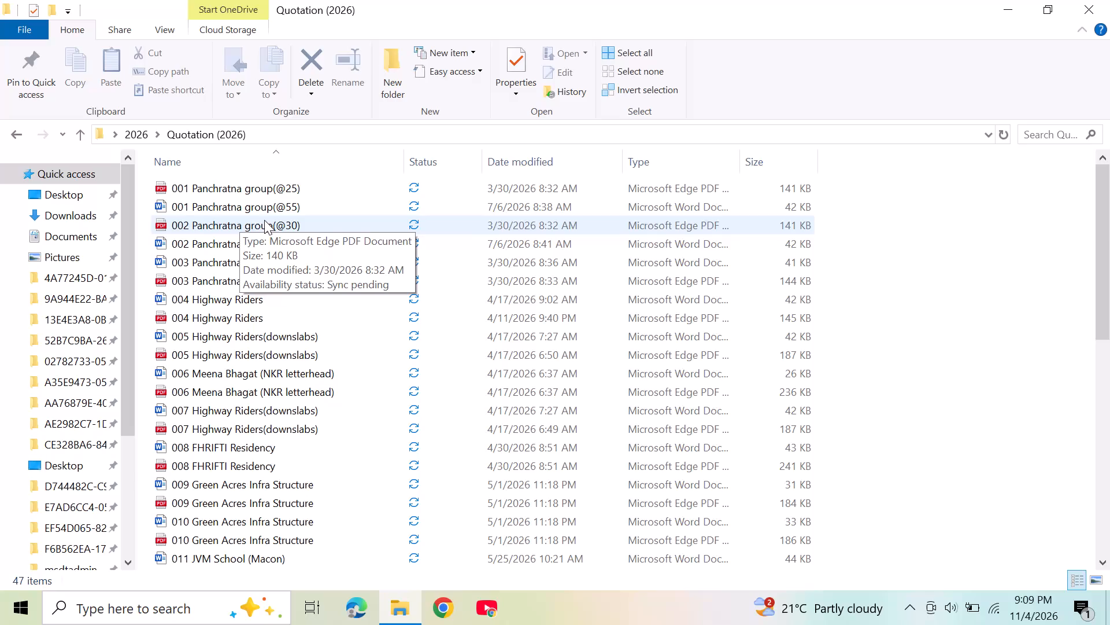
# Search the computer for files matching "lift".
pyautogui.click(165, 624)
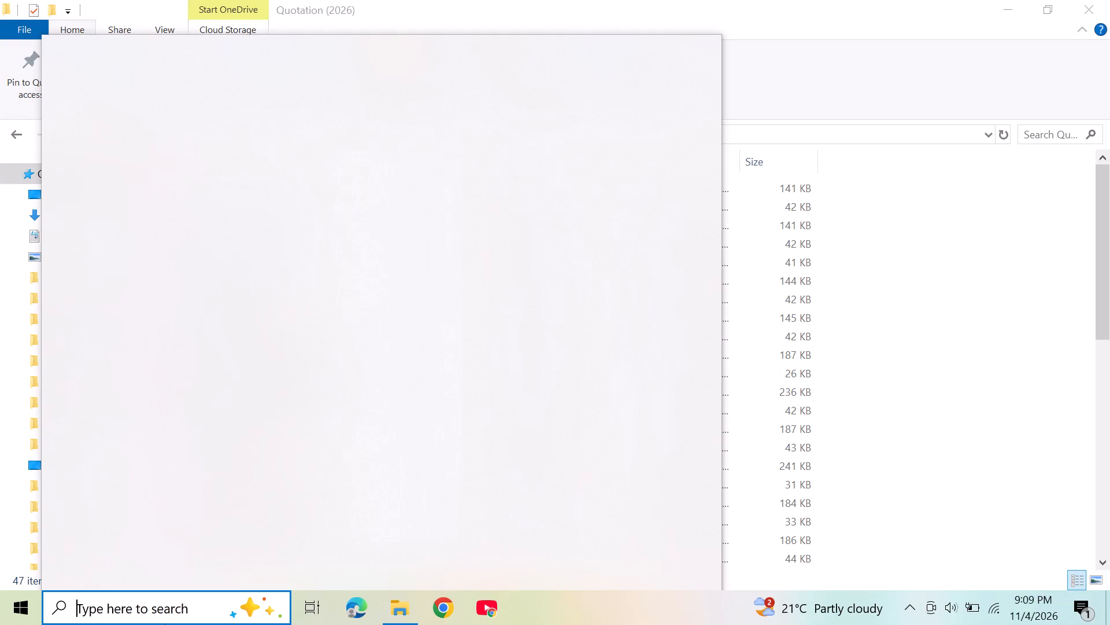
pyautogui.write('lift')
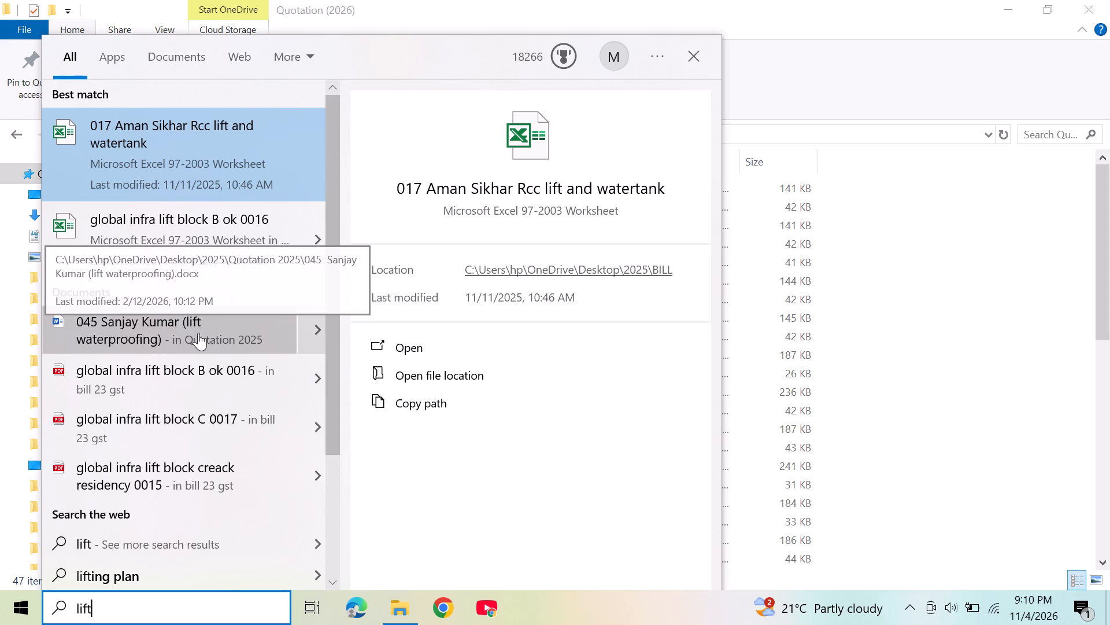
# Open the 045 lift waterproofing Word document in the Quotation 2025 folder from the search results.
pyautogui.click(176, 330)
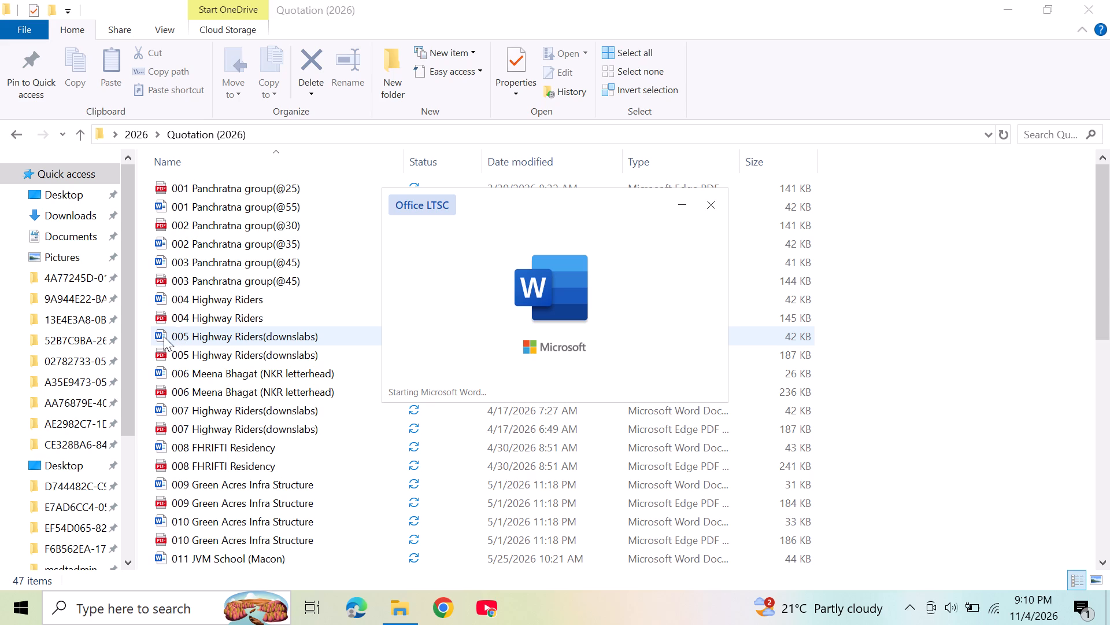
# Switch to Google Chrome and start entering a web address or search beginning with "w".
pyautogui.click(423, 611)
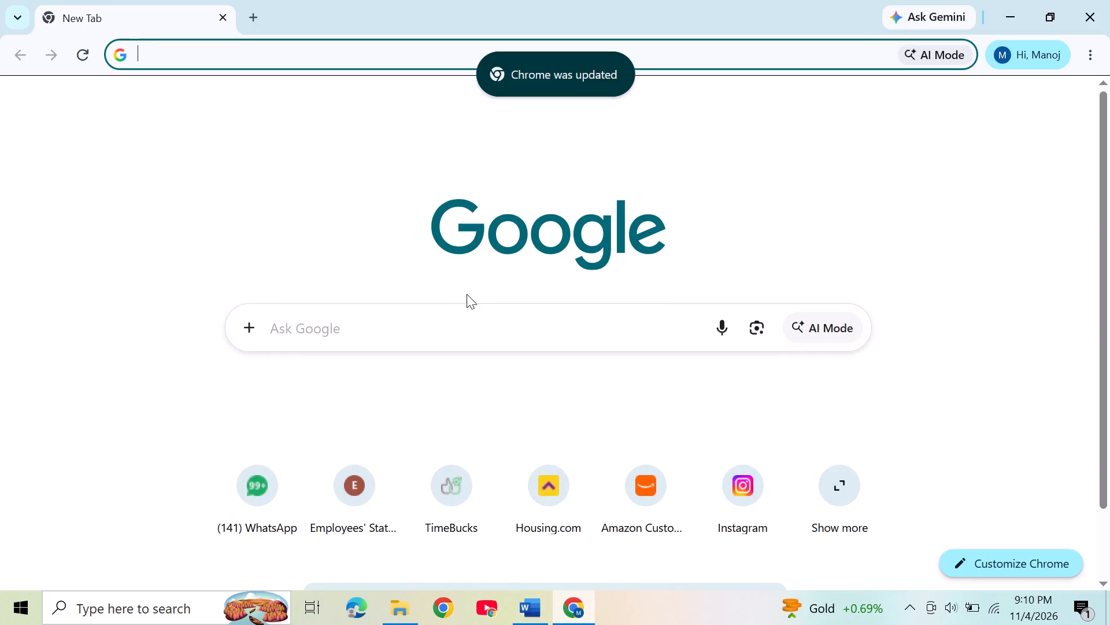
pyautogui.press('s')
pyautogui.press('BackSpace')
pyautogui.press('BackSpace')
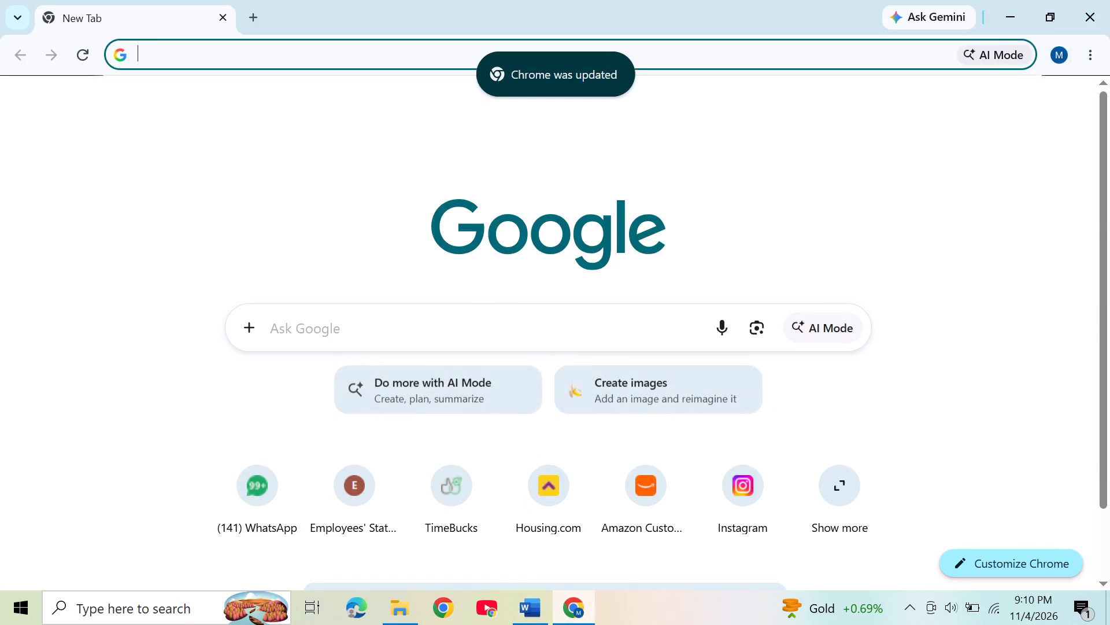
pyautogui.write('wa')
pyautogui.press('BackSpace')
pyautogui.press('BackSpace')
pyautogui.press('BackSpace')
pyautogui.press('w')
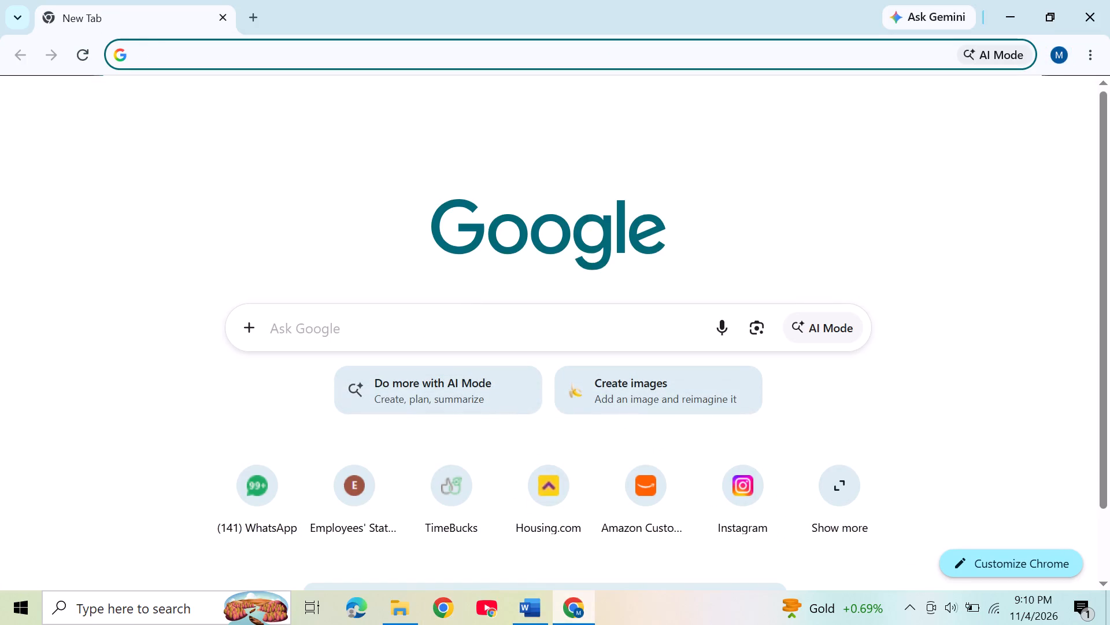
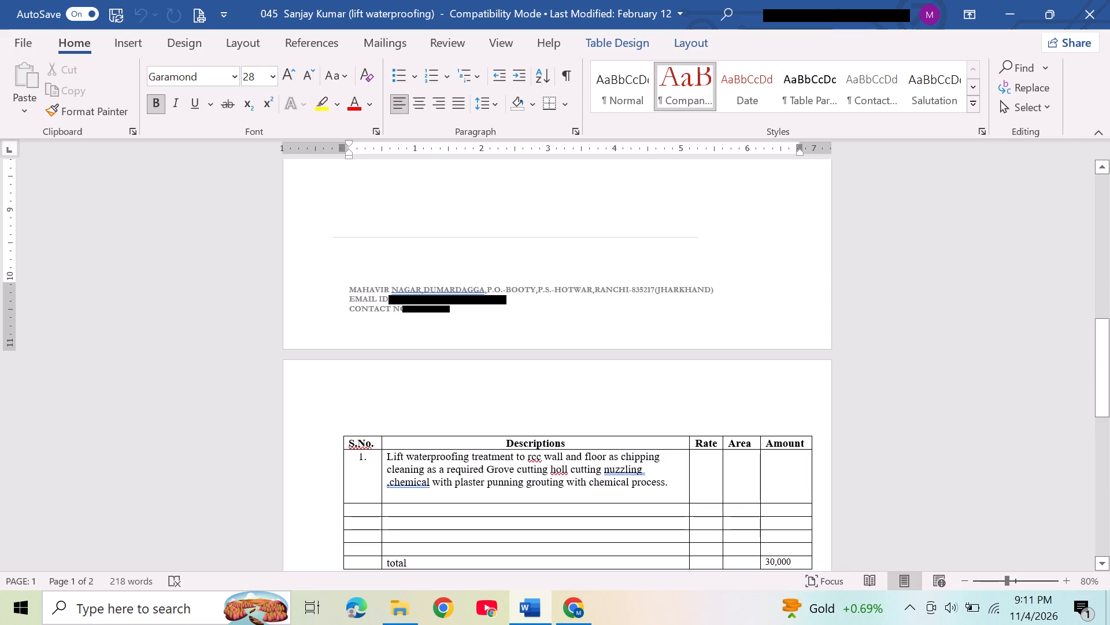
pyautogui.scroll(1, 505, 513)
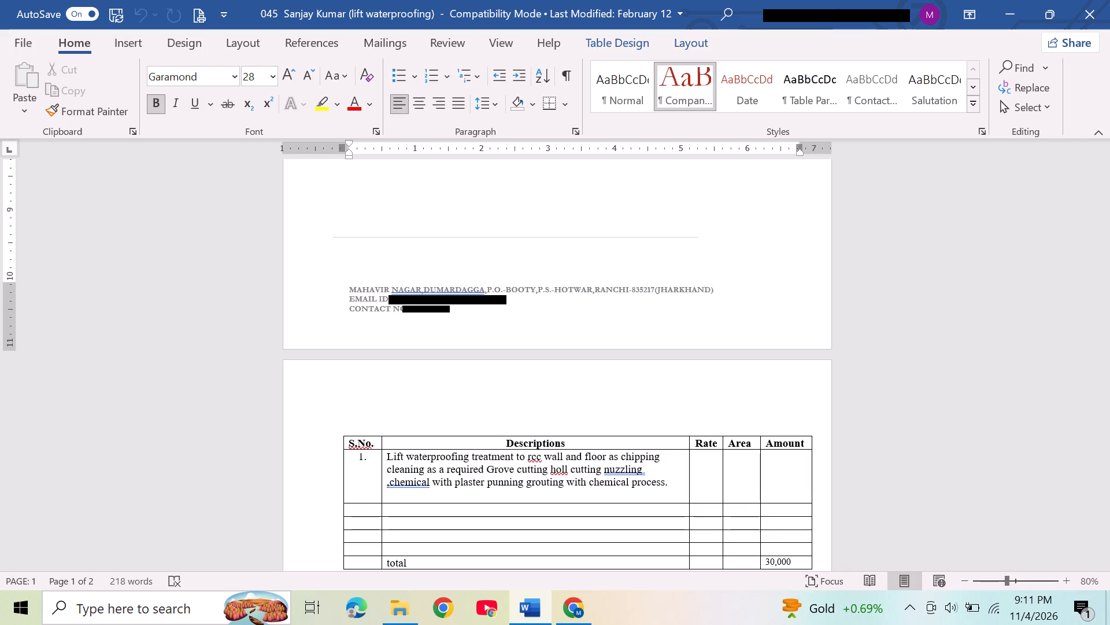
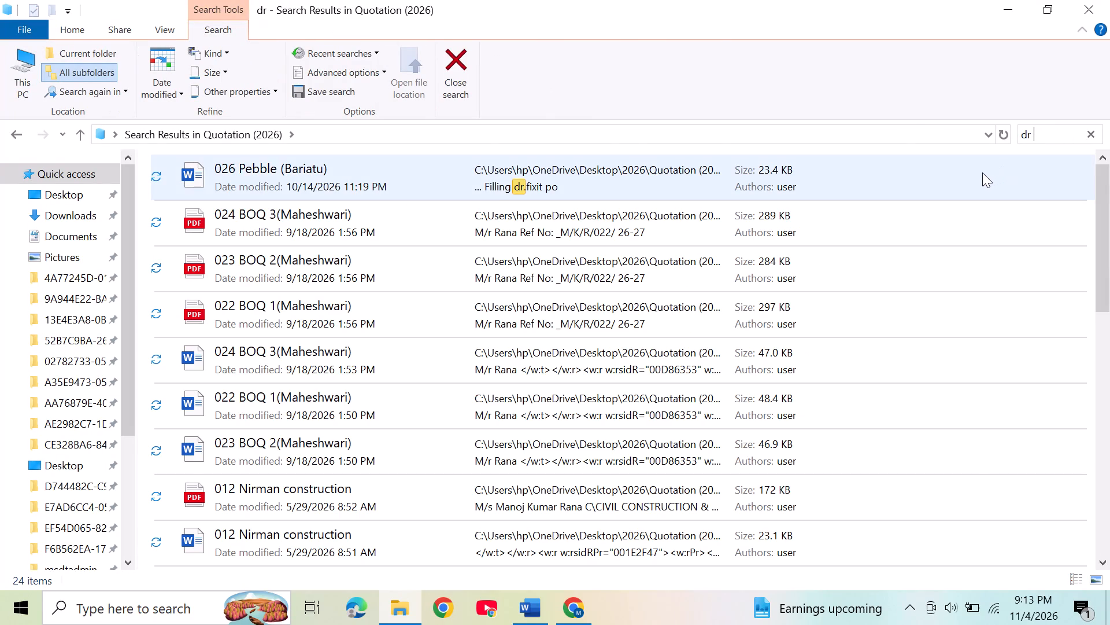
# Search the Quotation (2026) folder and its subfolders for "dr chit".
pyautogui.write('ch')
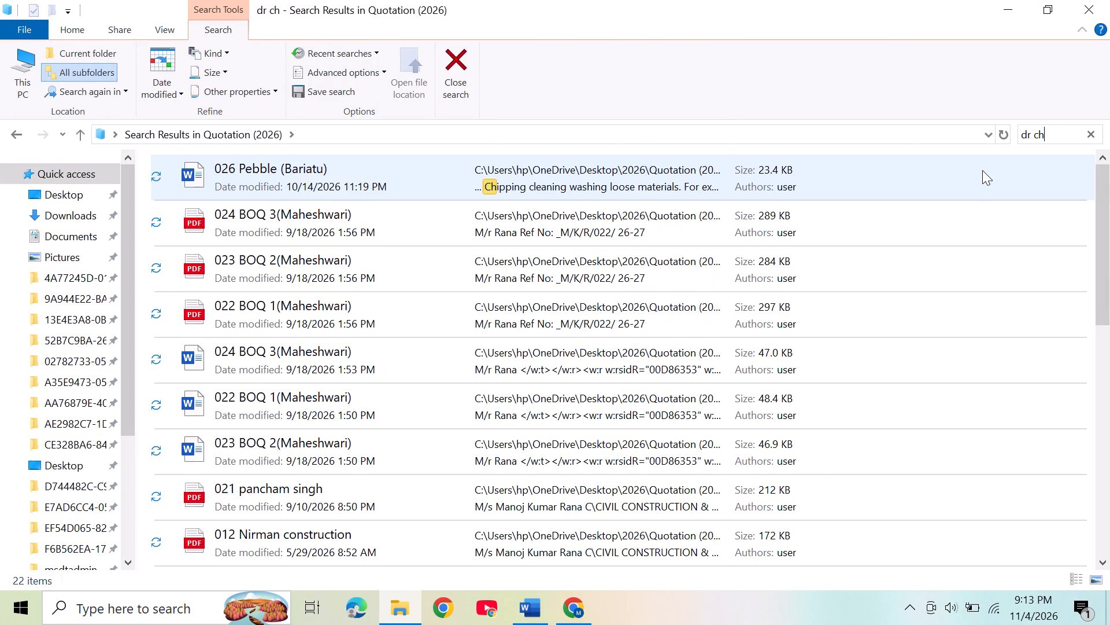
pyautogui.press('i')
pyautogui.press('t')
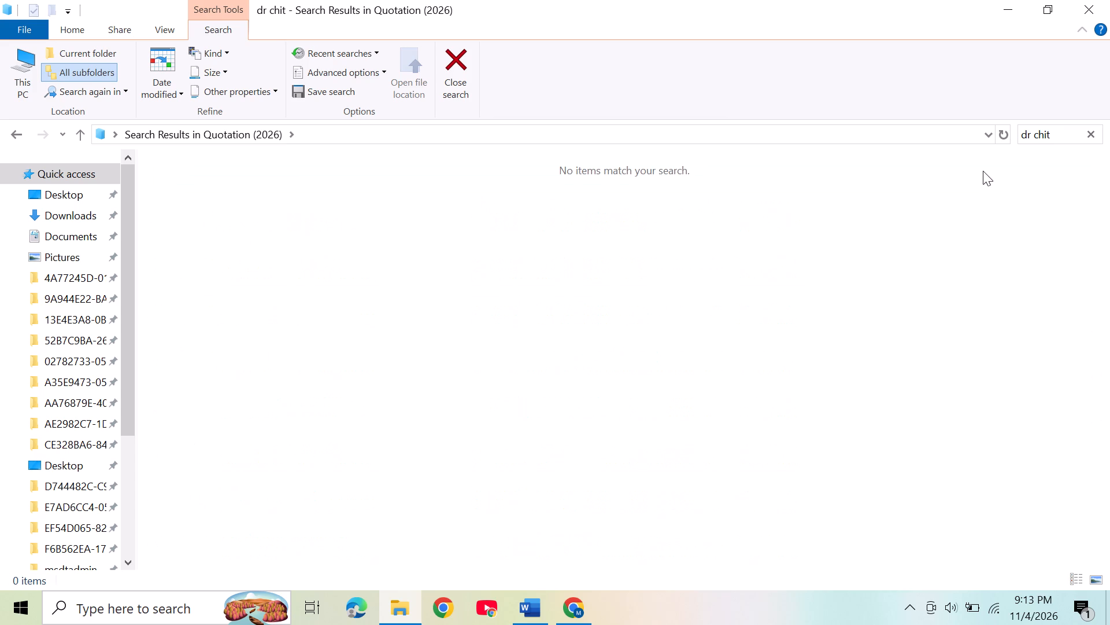
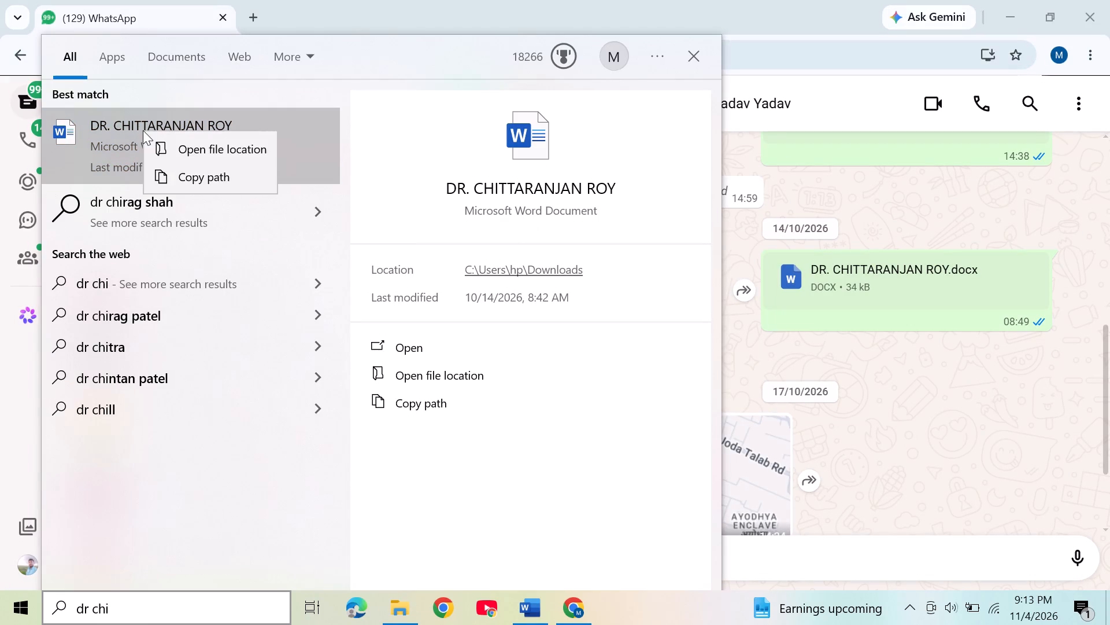
# Open the Downloads folder location of the doctor's Word document from the search results and copy the file.
pyautogui.click(244, 156)
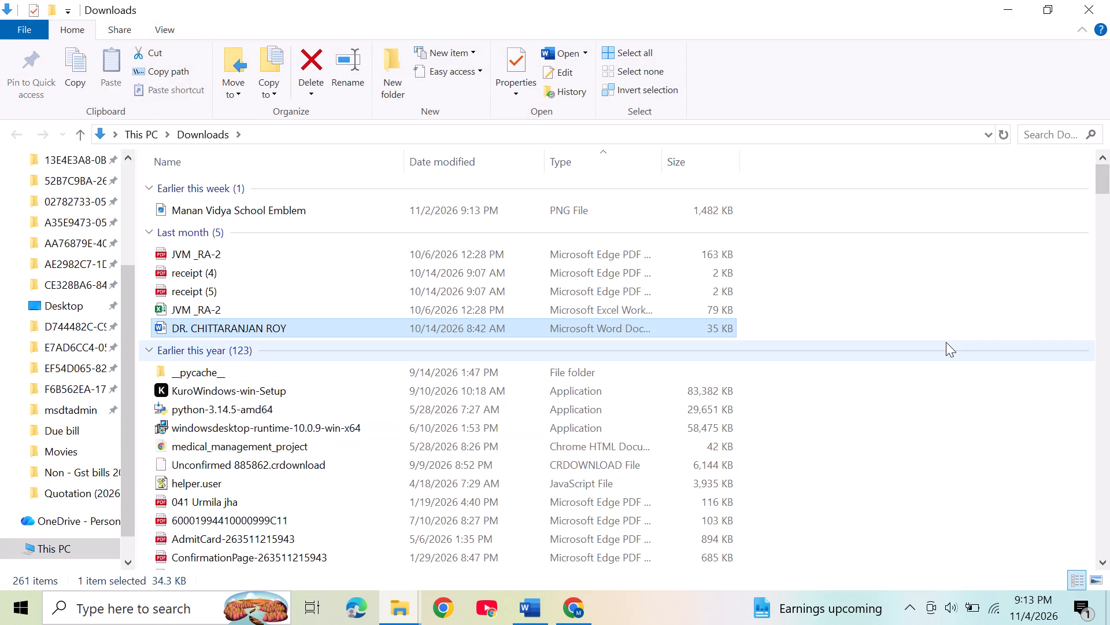
pyautogui.hotkey('ctrl', 'c')
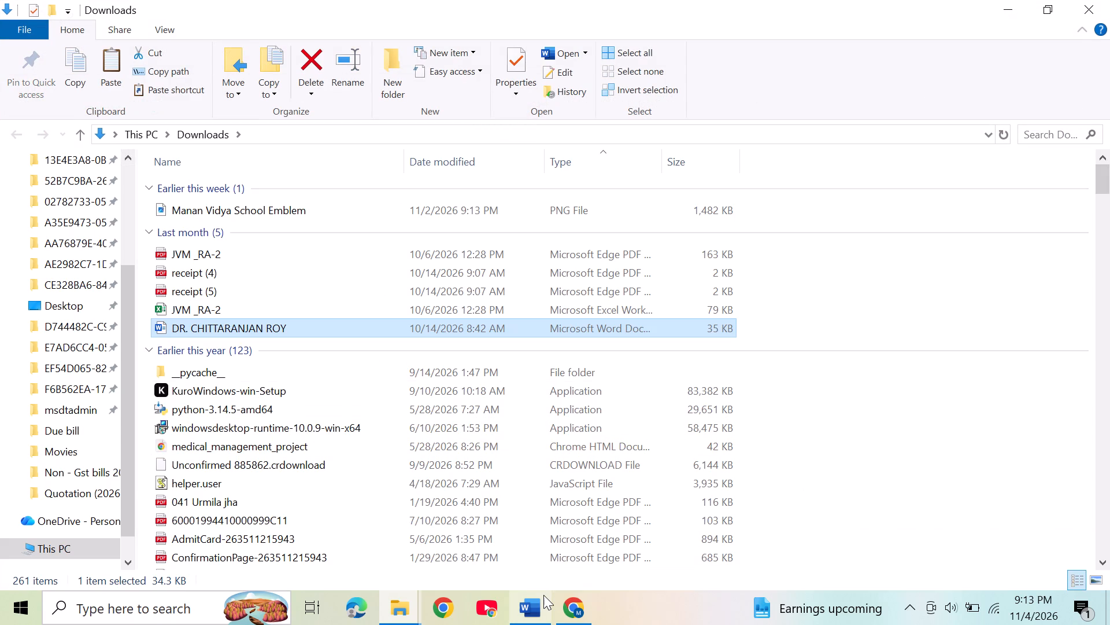
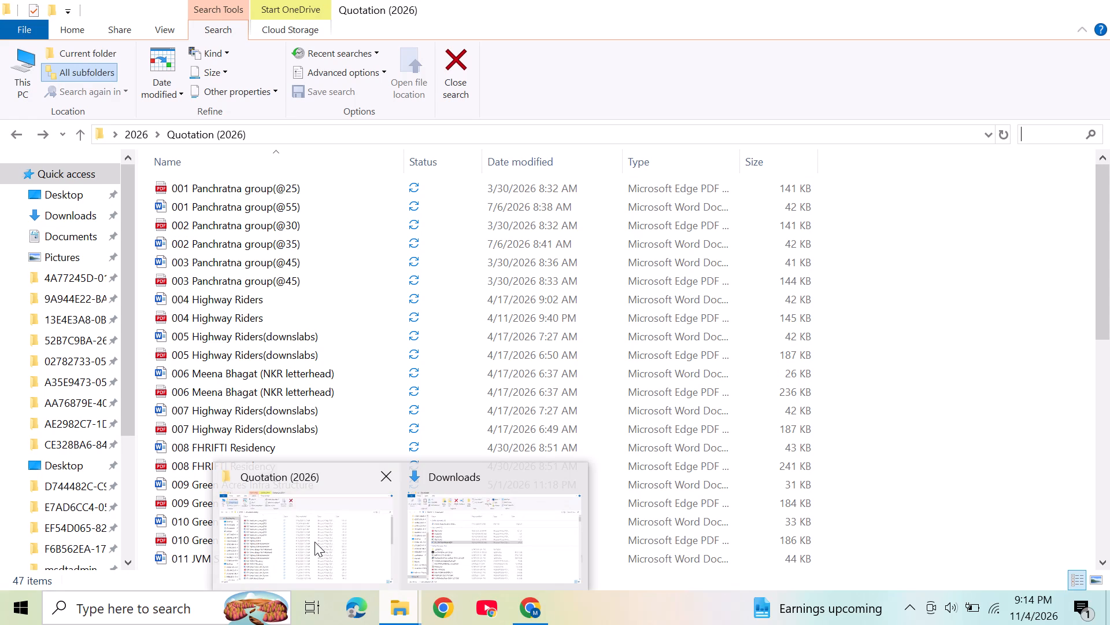
# Paste the copied doctor's Word document into the Quotation (2026) folder.
pyautogui.scroll(-13, 314, 542)
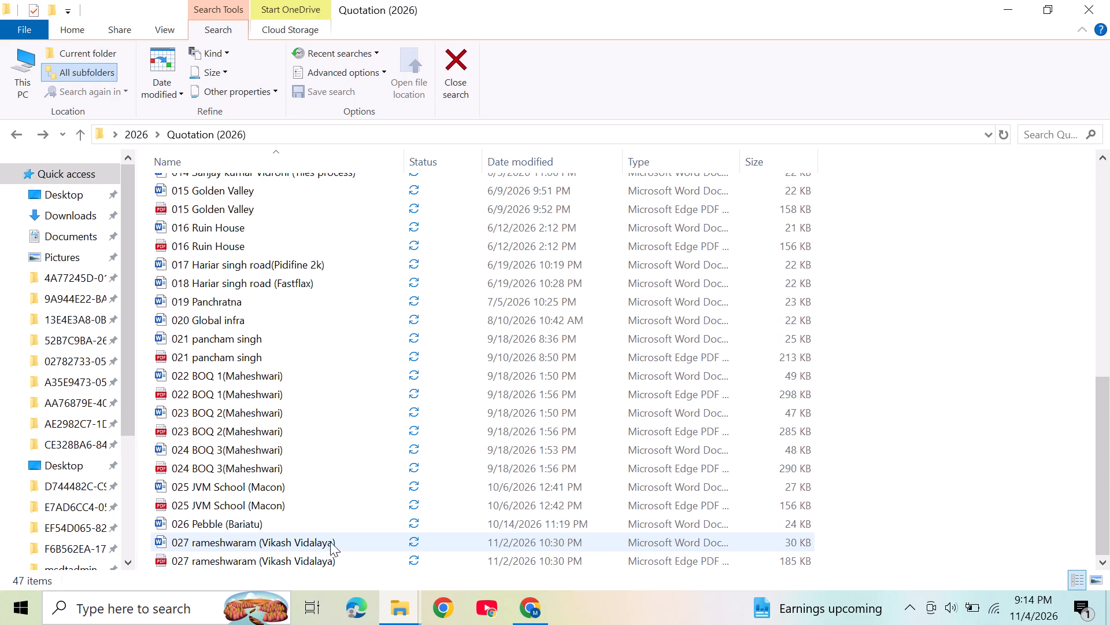
pyautogui.hotkey('ctrl', 'v')
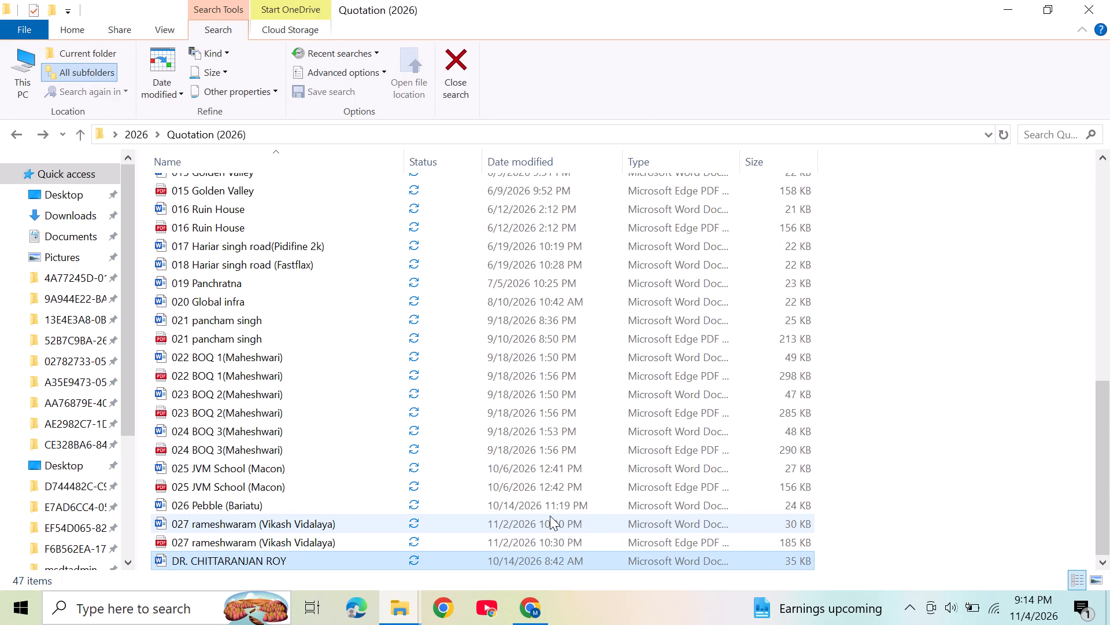
# Rename the pasted Word document as 028 followed by "Dr." and the client's name, matching the spelling in the WhatsApp attachment.
pyautogui.click(294, 560)
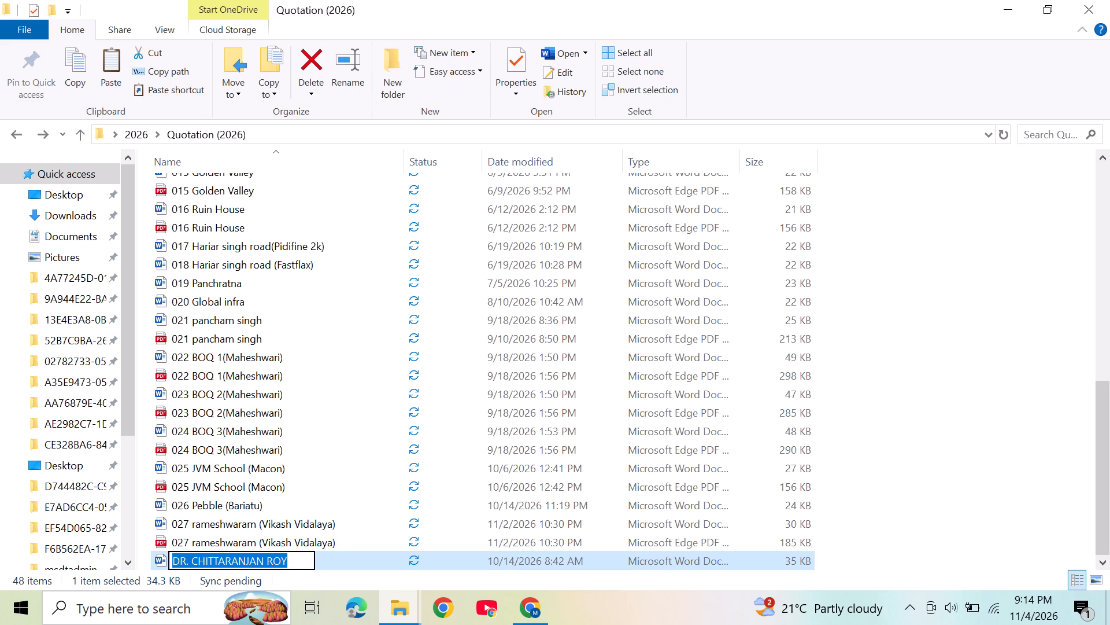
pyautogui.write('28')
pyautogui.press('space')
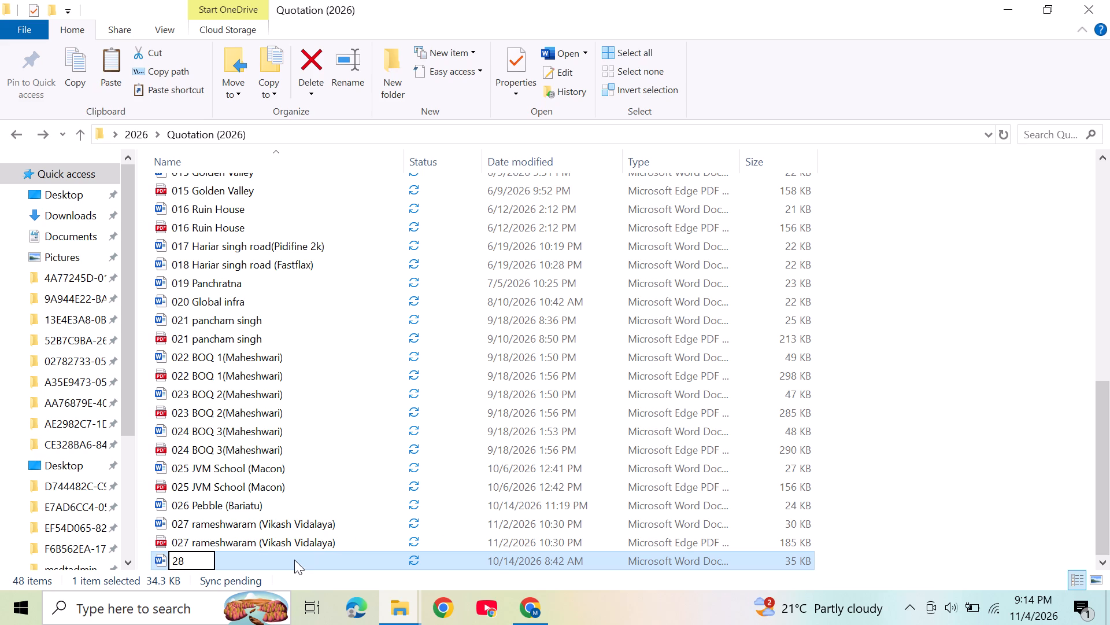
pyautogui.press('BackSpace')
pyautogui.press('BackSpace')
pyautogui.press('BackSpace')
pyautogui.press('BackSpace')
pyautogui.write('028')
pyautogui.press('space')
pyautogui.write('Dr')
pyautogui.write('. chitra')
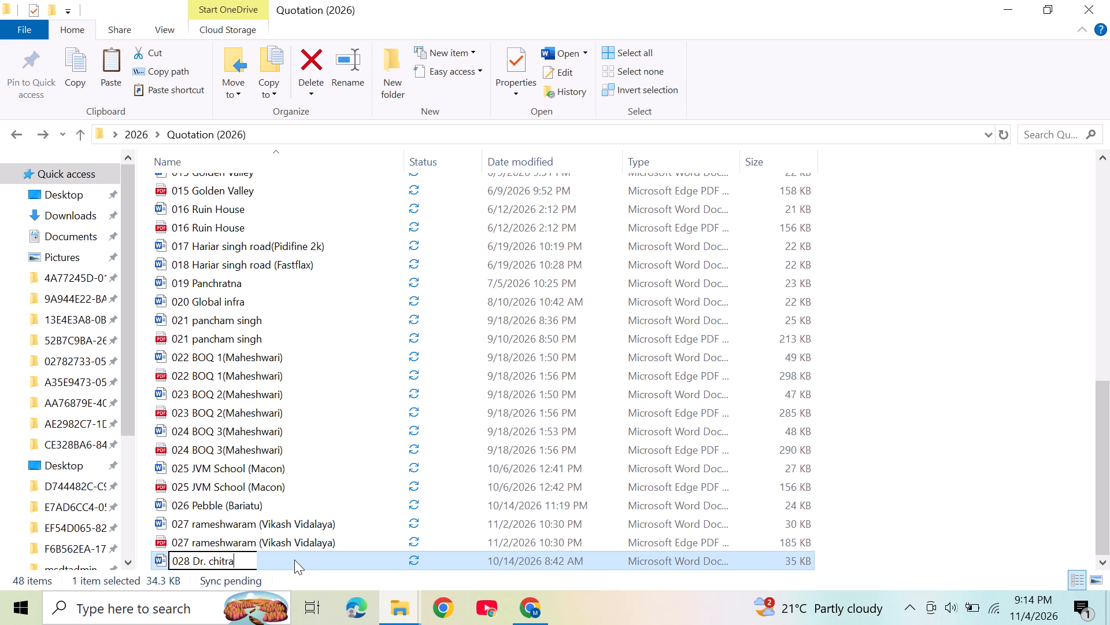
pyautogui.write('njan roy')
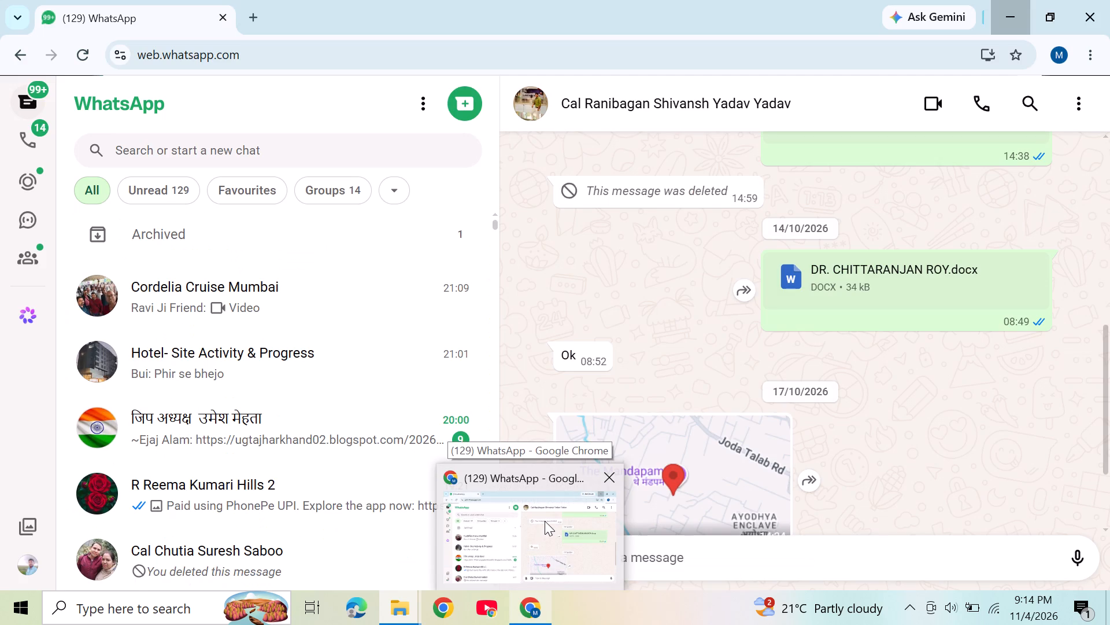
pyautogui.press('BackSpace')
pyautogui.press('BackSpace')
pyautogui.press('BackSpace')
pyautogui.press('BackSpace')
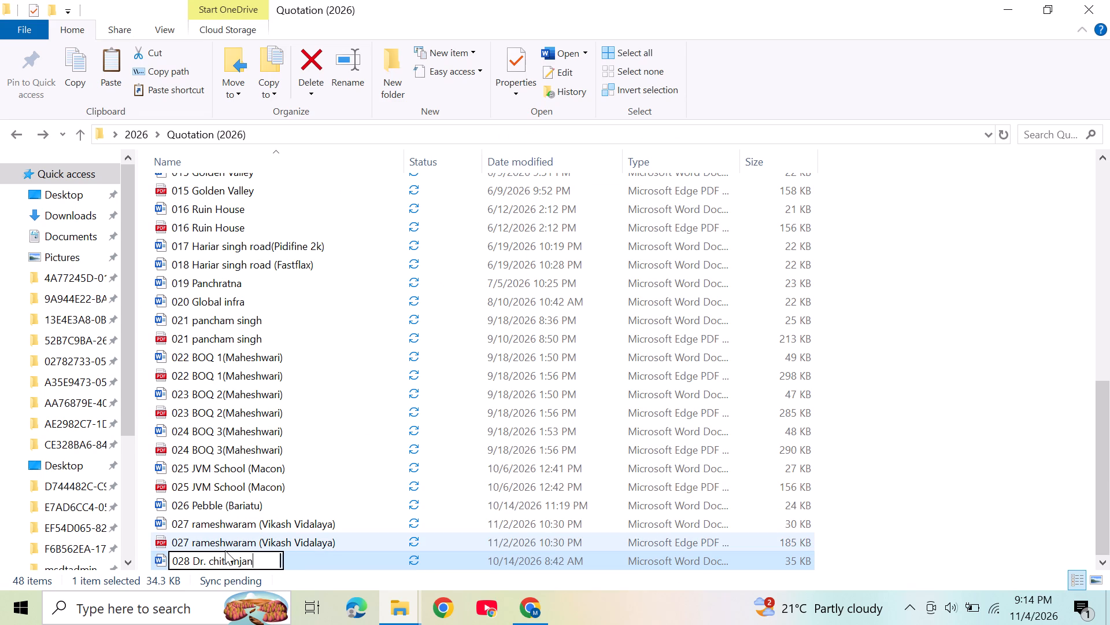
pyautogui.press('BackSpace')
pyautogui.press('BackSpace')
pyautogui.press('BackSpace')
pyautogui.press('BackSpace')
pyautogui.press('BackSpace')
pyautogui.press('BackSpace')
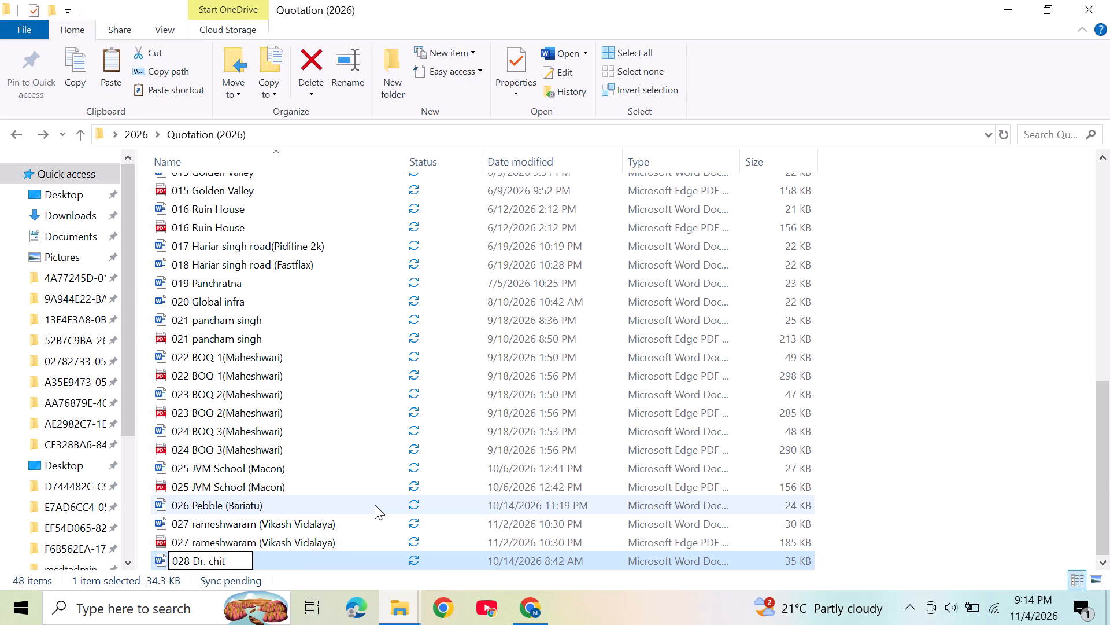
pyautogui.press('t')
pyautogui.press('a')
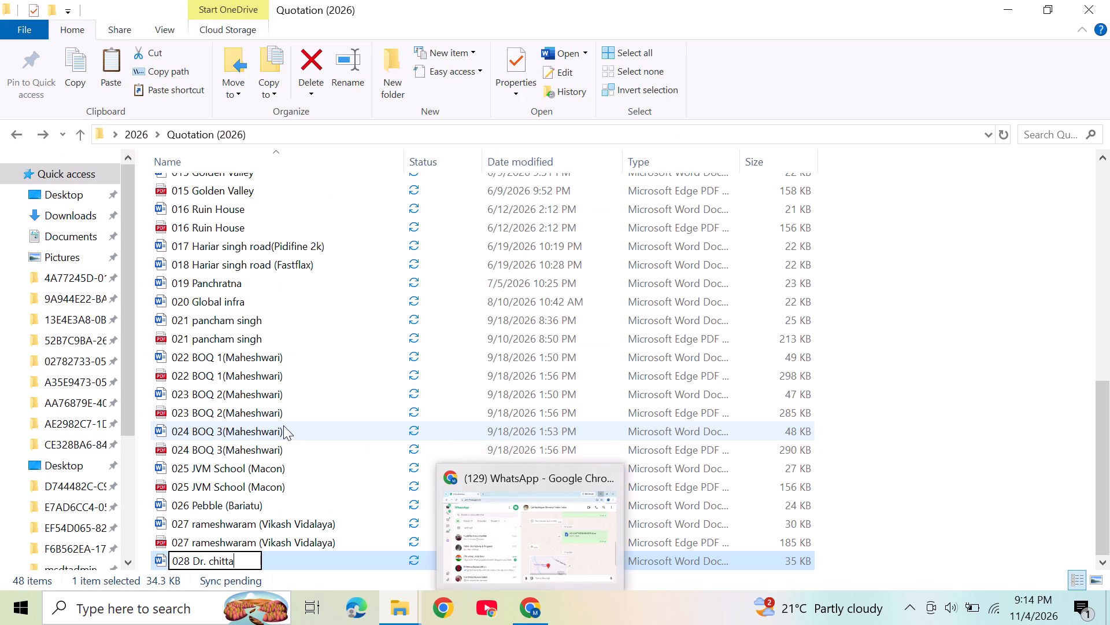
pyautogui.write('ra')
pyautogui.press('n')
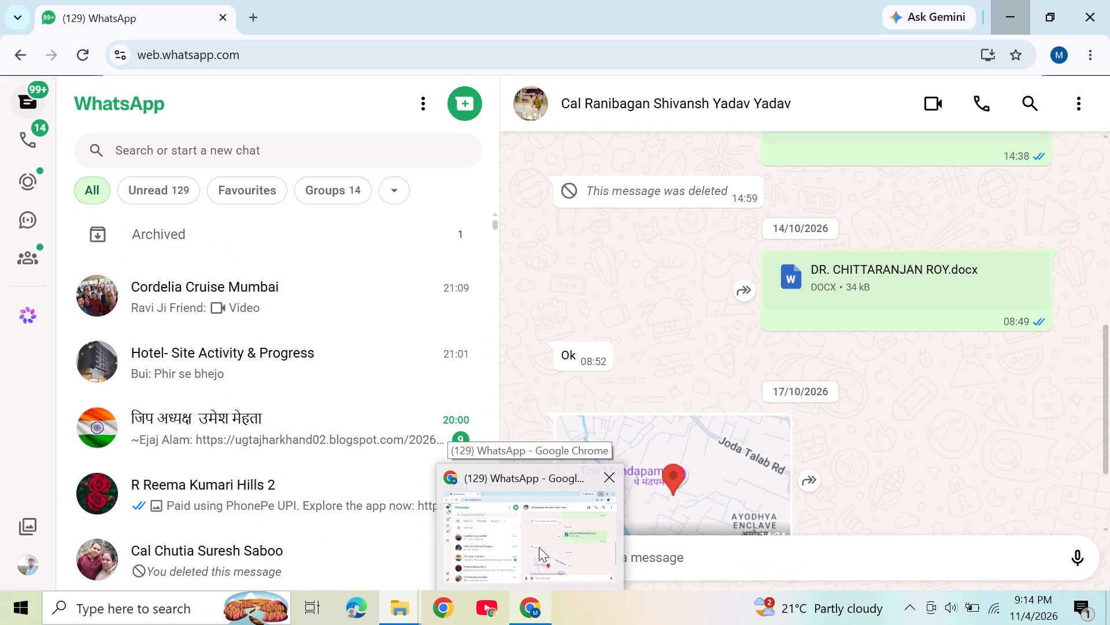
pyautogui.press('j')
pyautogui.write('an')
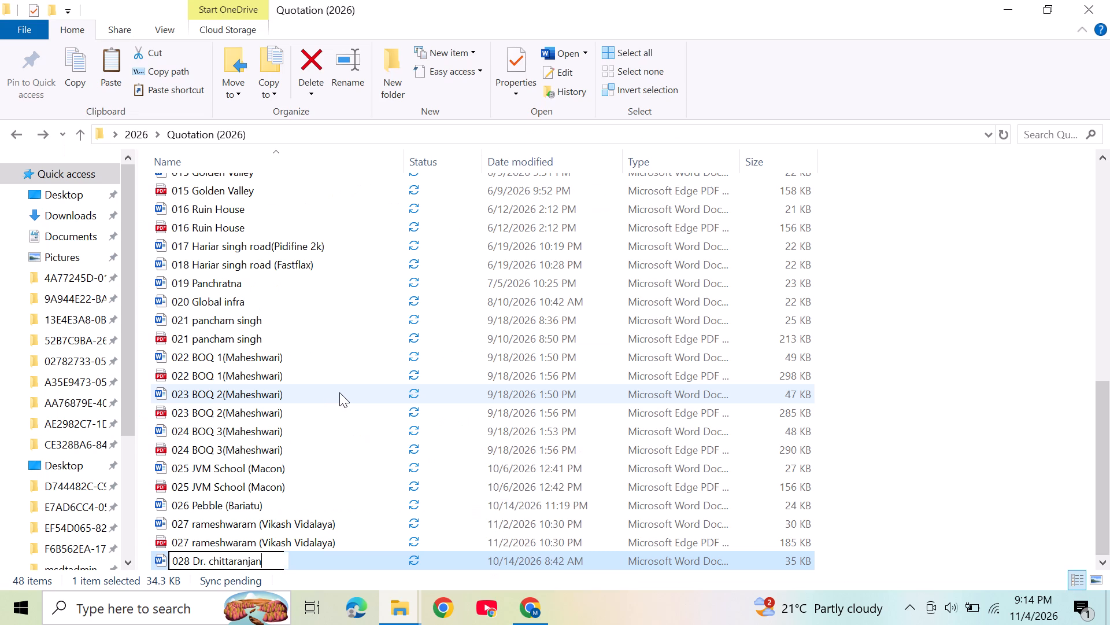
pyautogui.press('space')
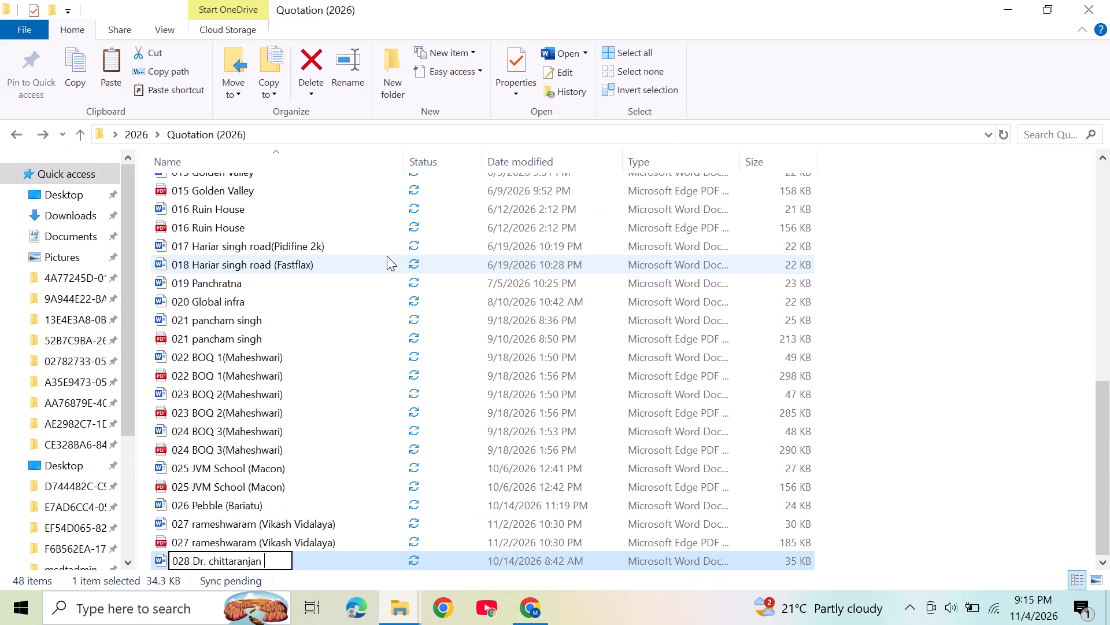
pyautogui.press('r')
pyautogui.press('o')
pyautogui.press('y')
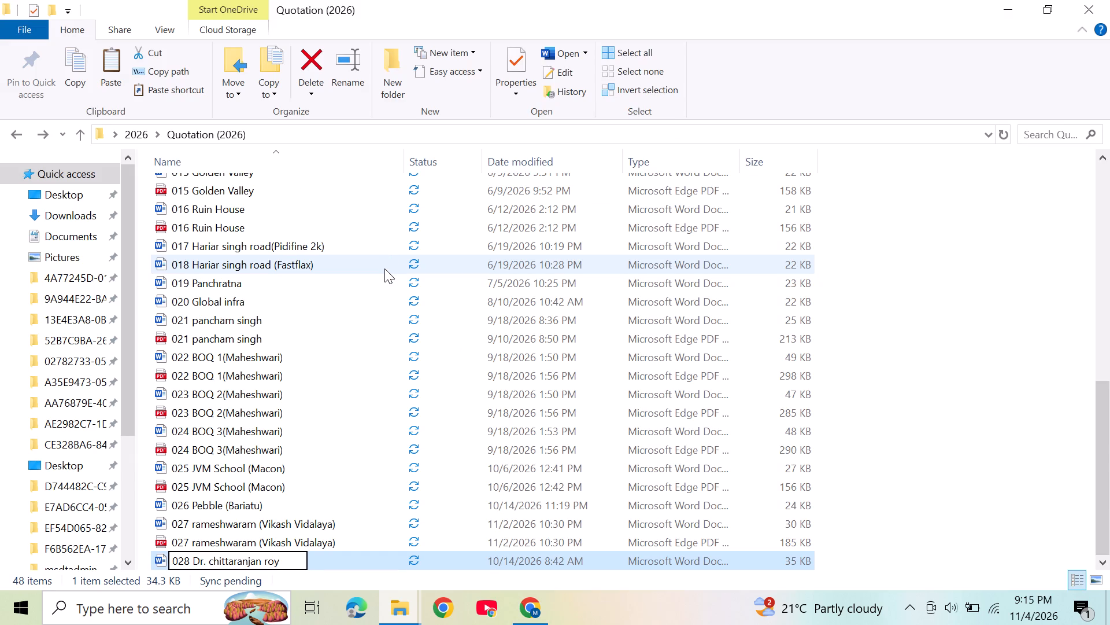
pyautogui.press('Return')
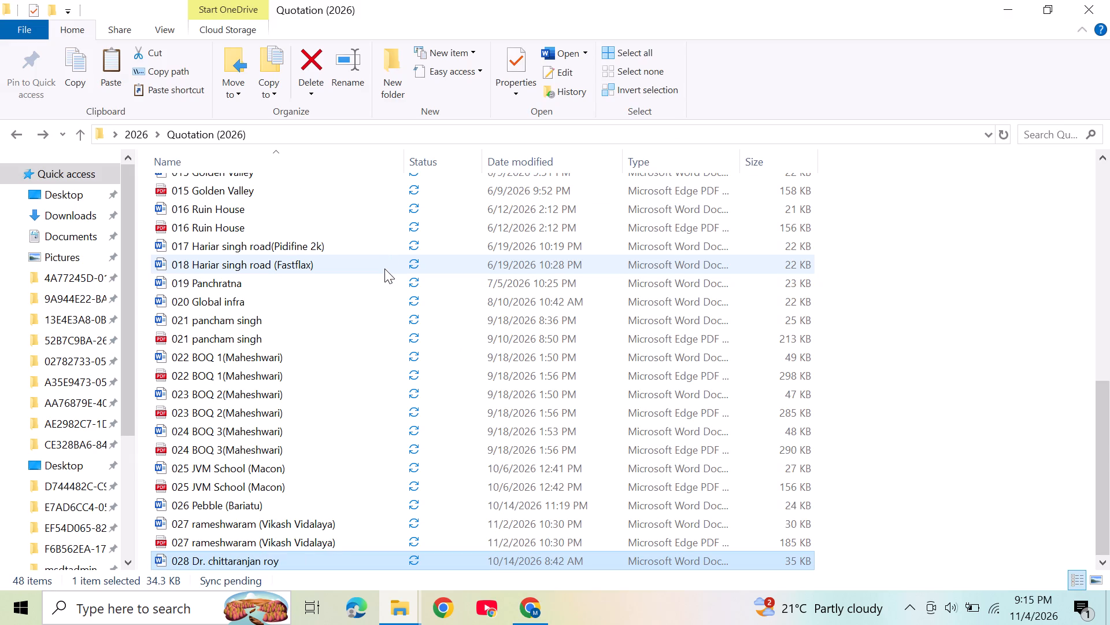
# Open the renamed 028 quotation document in Word.
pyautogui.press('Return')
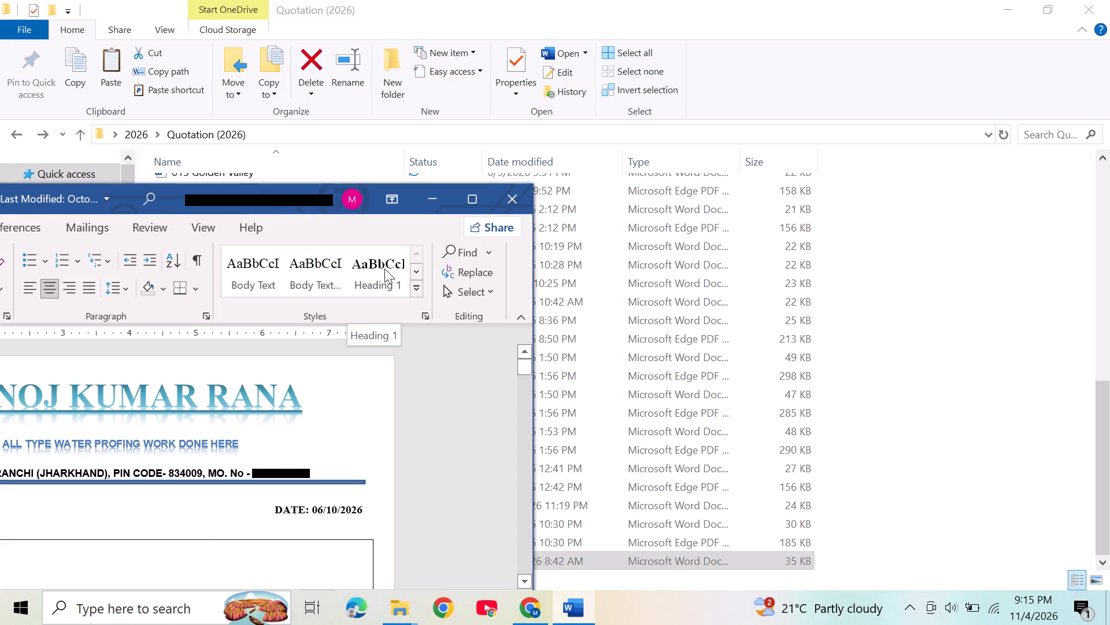
# Maximize the window of the opened 028 quotation document.
pyautogui.click(472, 195)
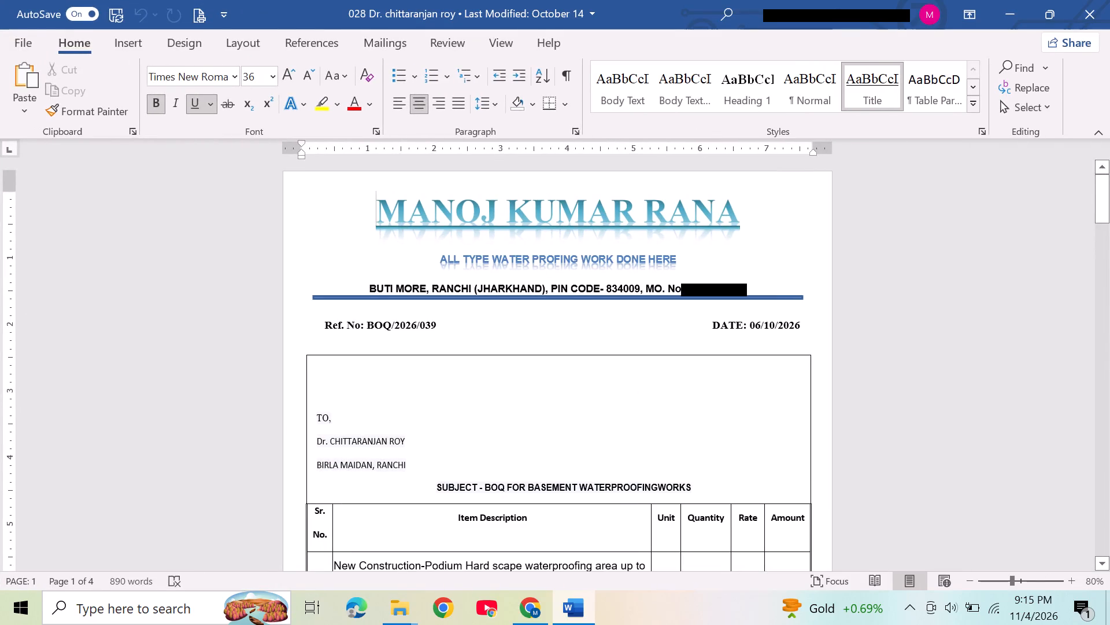
# Examine the first page of the 028 quotation: letterhead, reference number, date, addressee, subject line and the start of the item table.
pyautogui.scroll(-1, 600, 430)
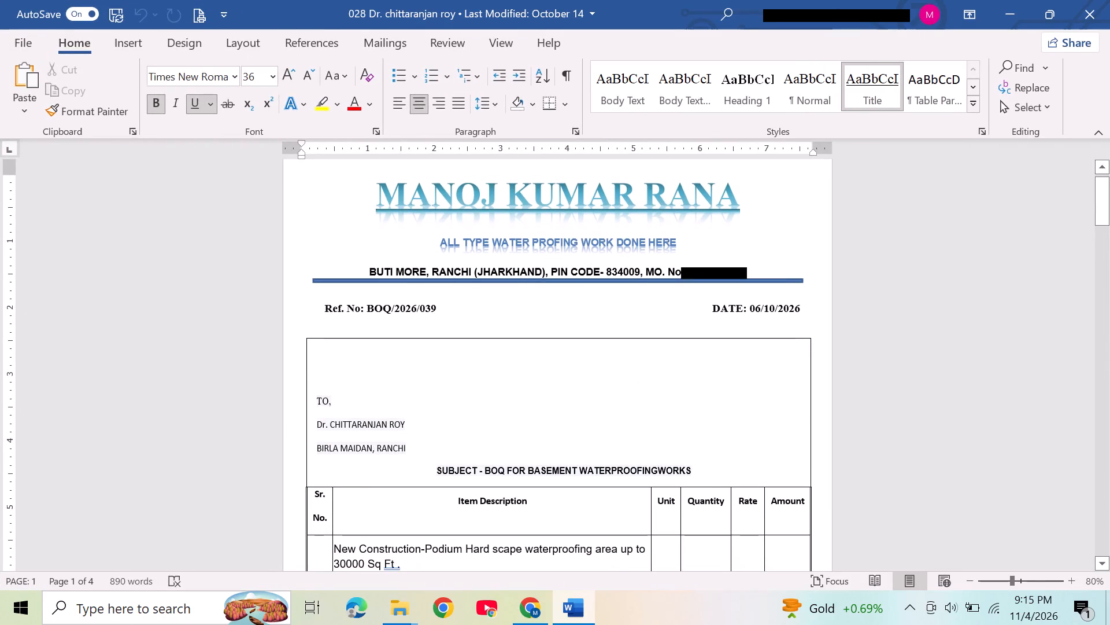
pyautogui.scroll(-5, 600, 430)
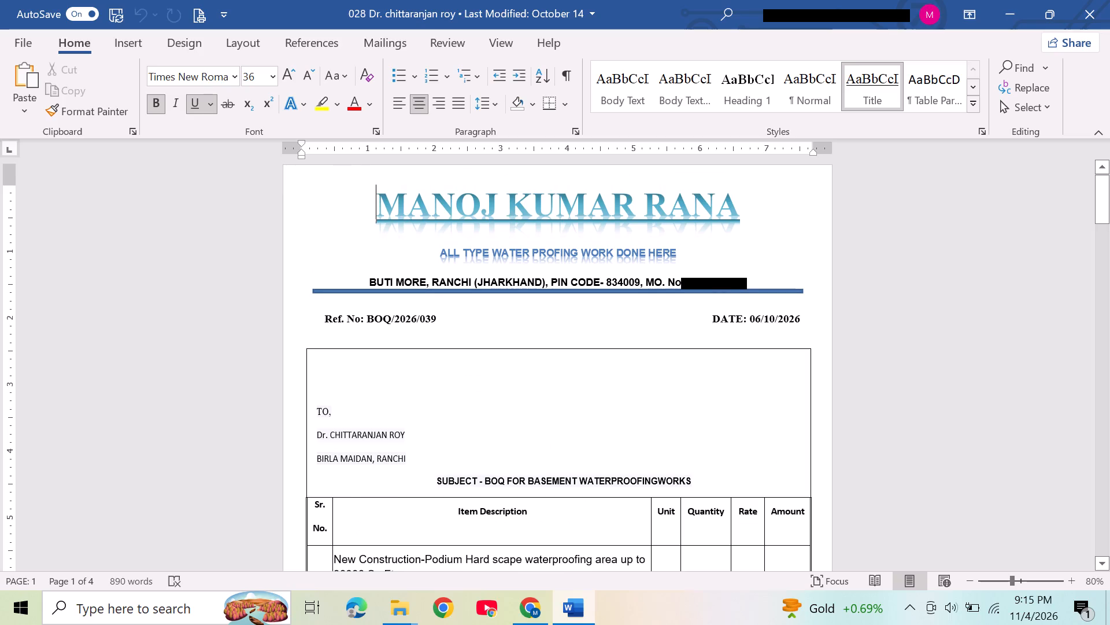
pyautogui.scroll(-2, 600, 430)
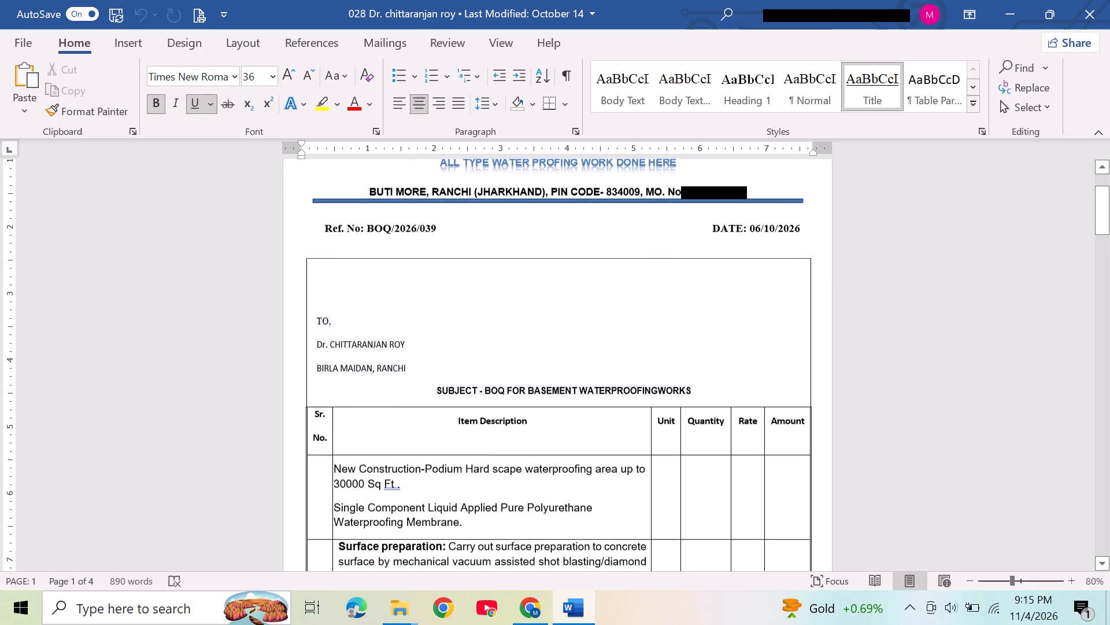
pyautogui.scroll(-4, 600, 430)
pyautogui.scroll(4, 600, 430)
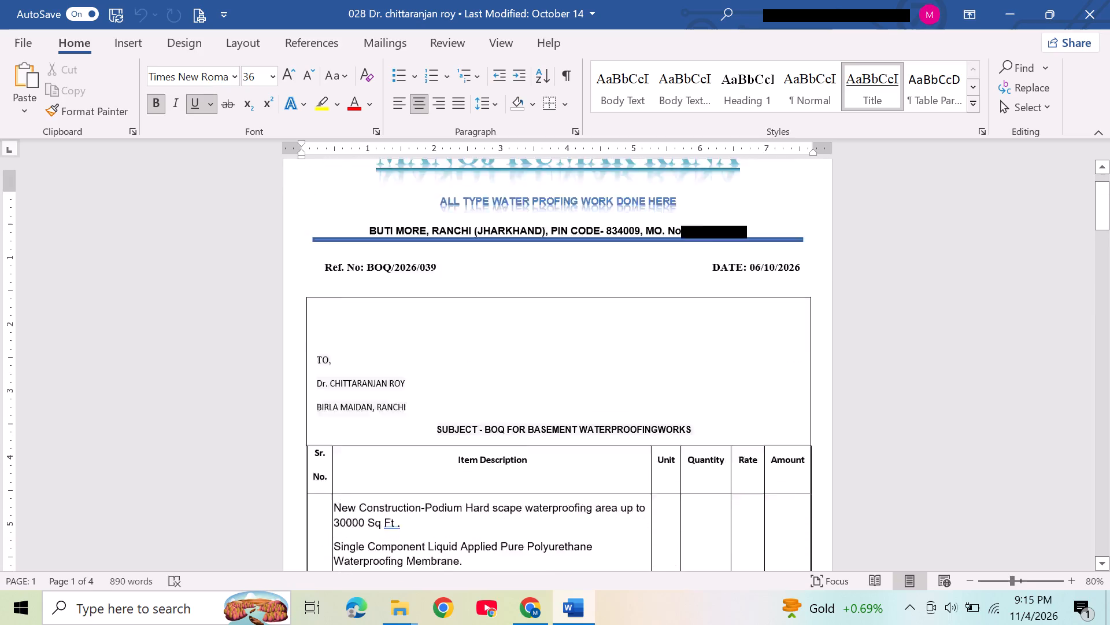
pyautogui.scroll(1, 600, 430)
pyautogui.scroll(-1, 600, 430)
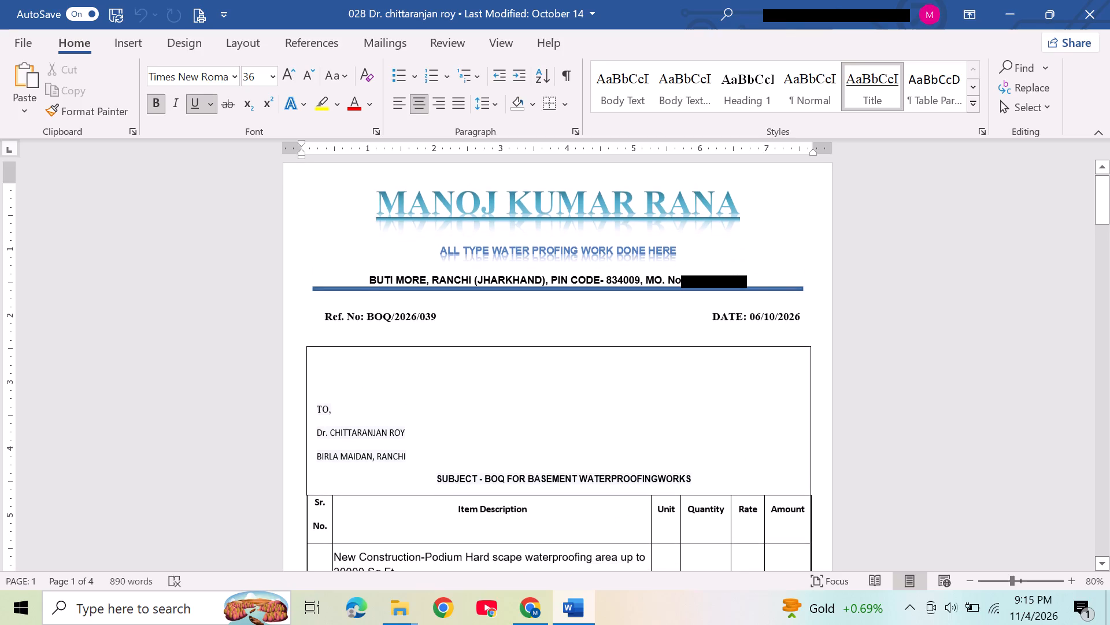
pyautogui.scroll(-2, 600, 430)
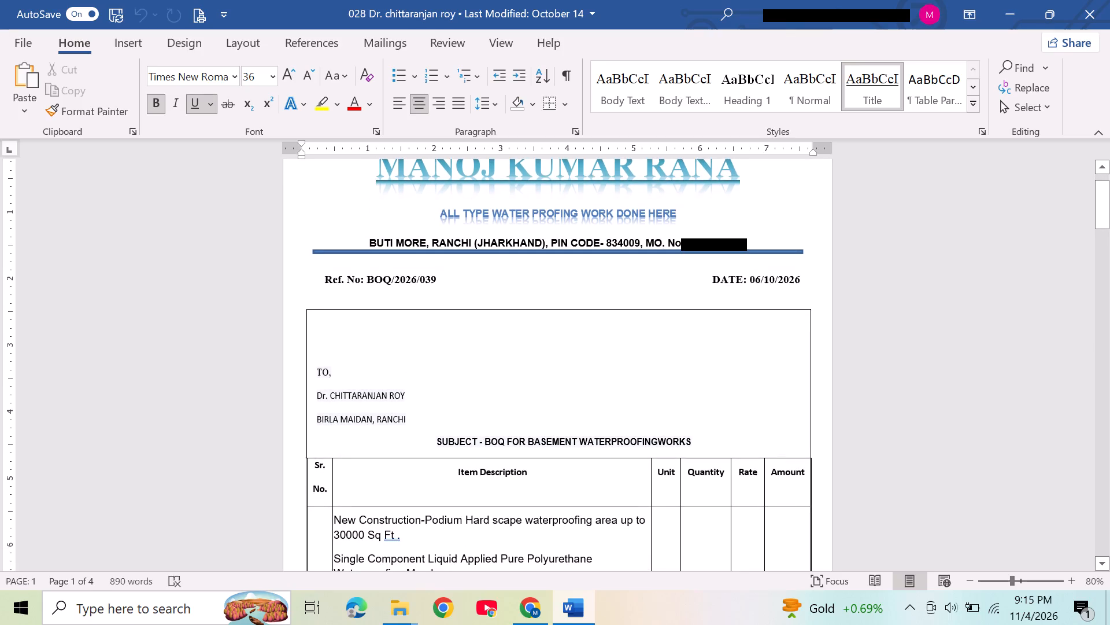
pyautogui.scroll(-3, 597, 416)
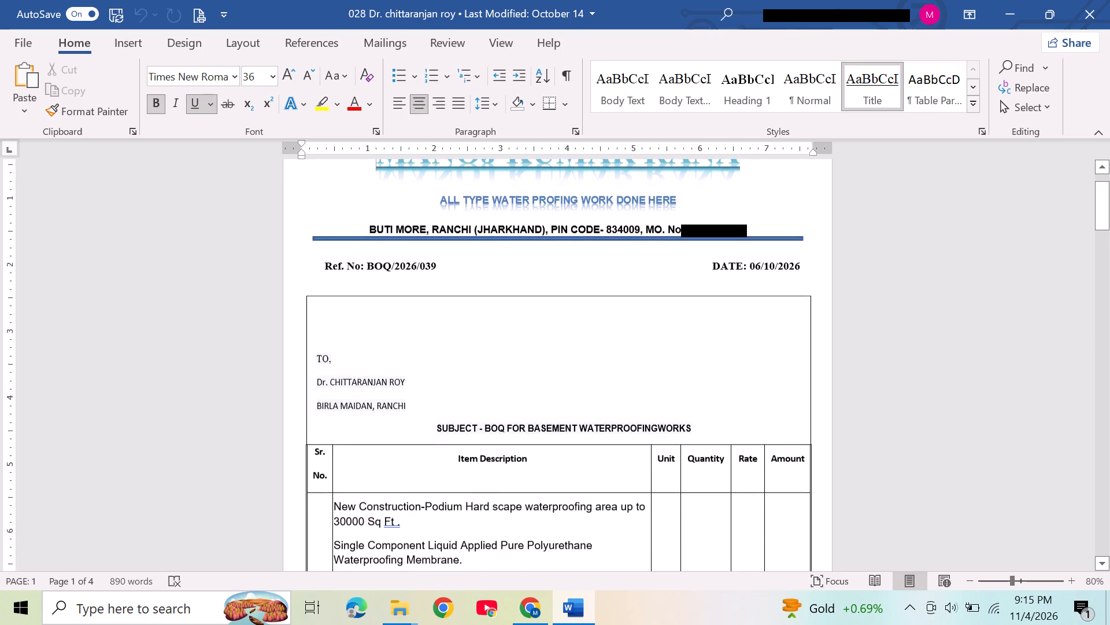
pyautogui.scroll(-8, 597, 416)
pyautogui.scroll(6, 597, 416)
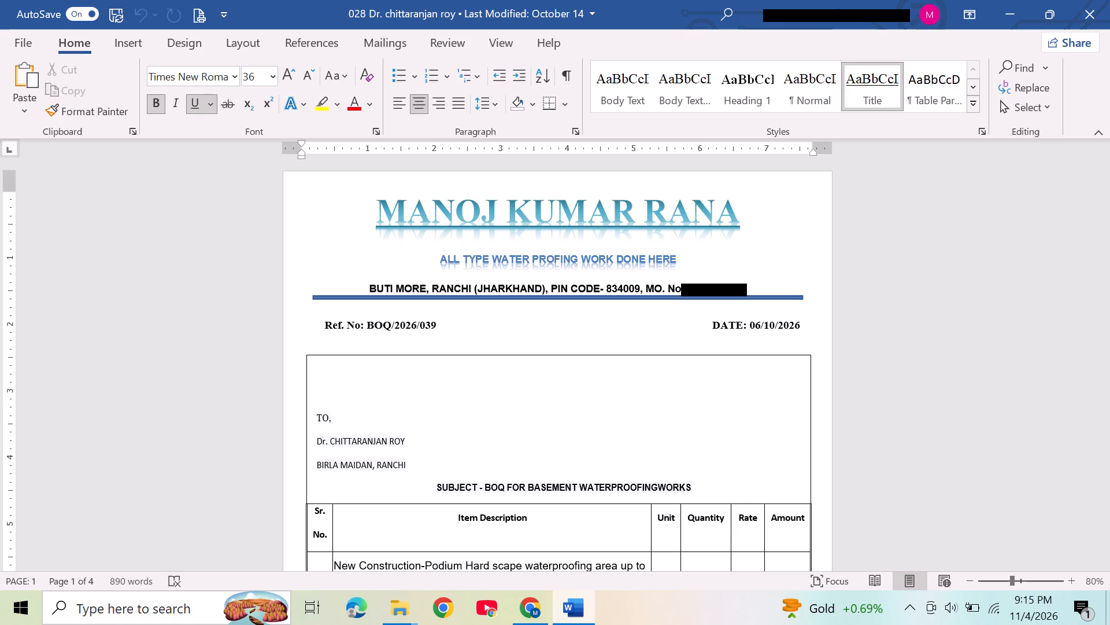
# Look through the whole quotation, examining the letterhead, waterproofing item table, rates, terms and conditions, and the last pages.
pyautogui.scroll(-13, 597, 416)
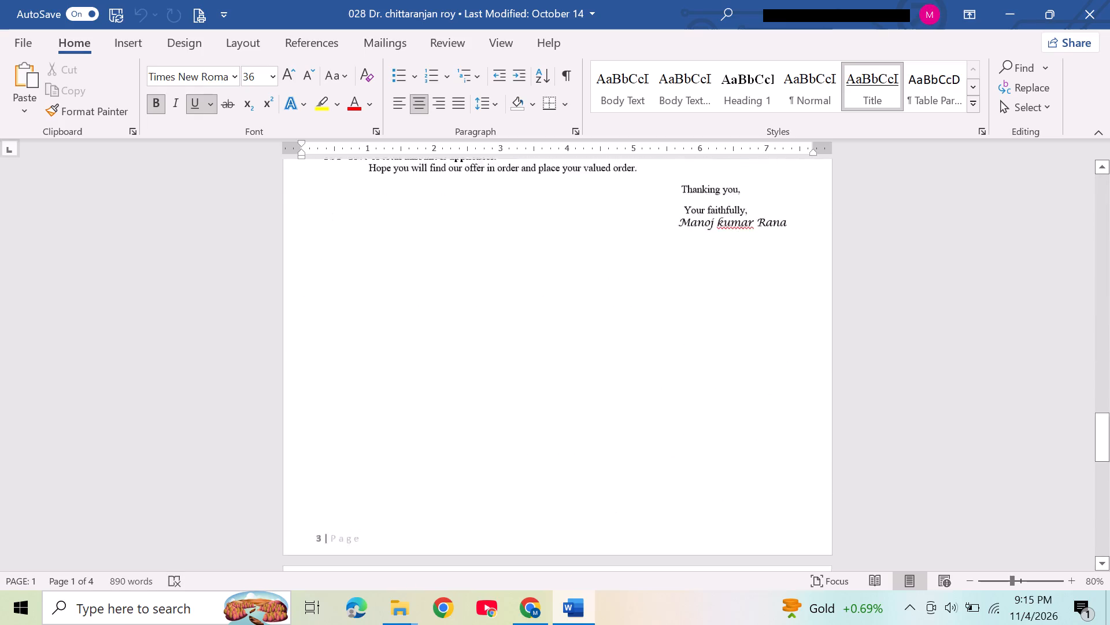
pyautogui.scroll(7, 597, 416)
pyautogui.scroll(-7, 597, 416)
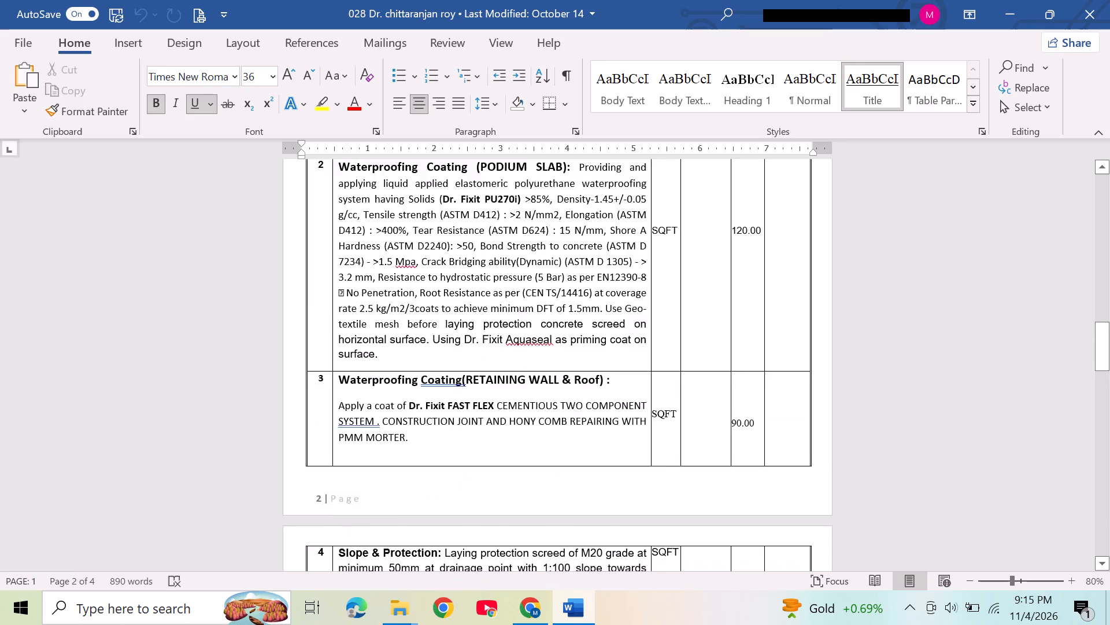
pyautogui.scroll(-4, 597, 416)
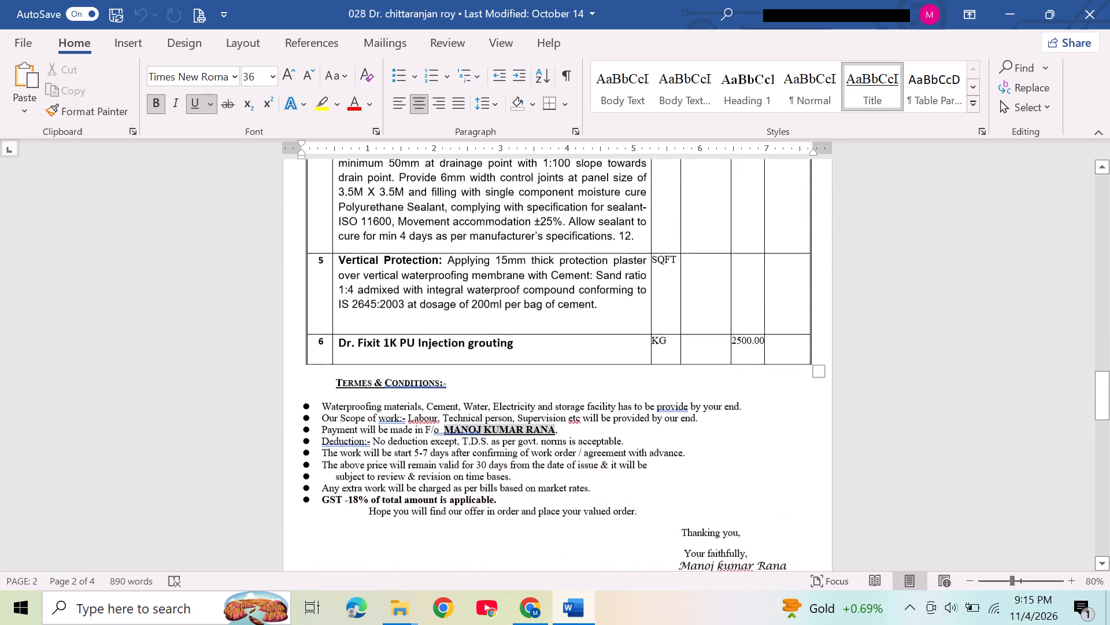
pyautogui.scroll(7, 597, 416)
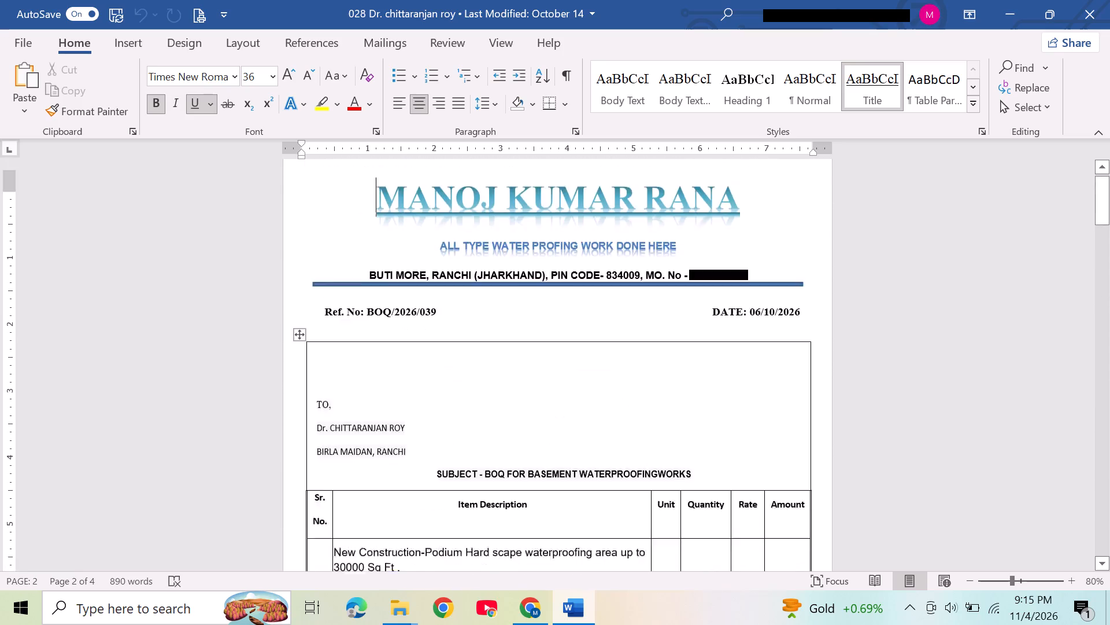
pyautogui.scroll(-8, 597, 416)
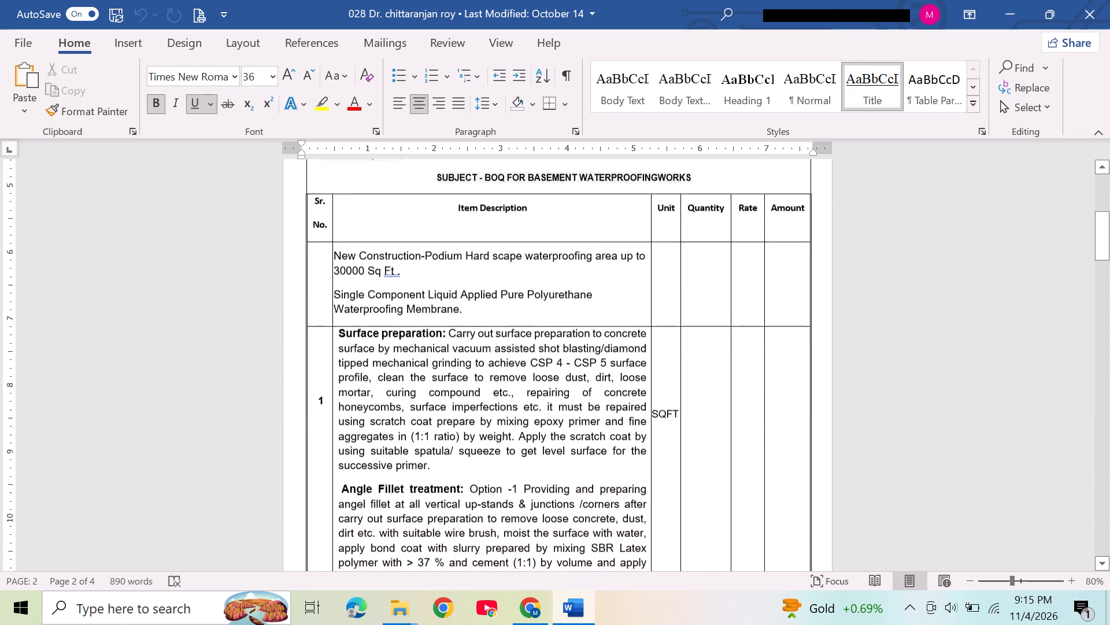
pyautogui.scroll(-2, 597, 416)
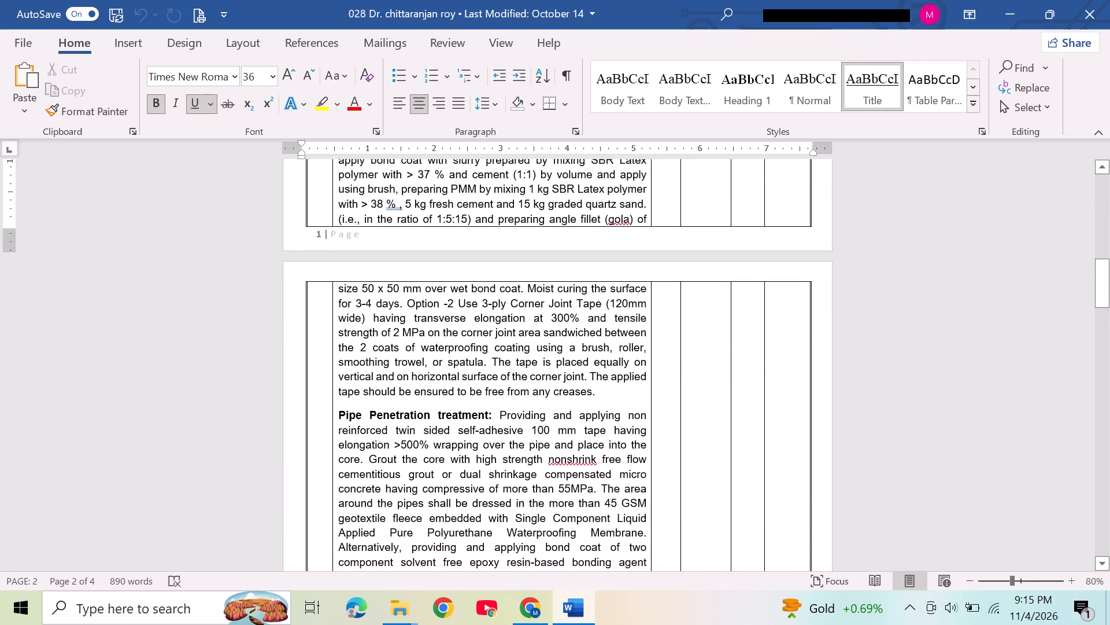
pyautogui.scroll(4, 597, 416)
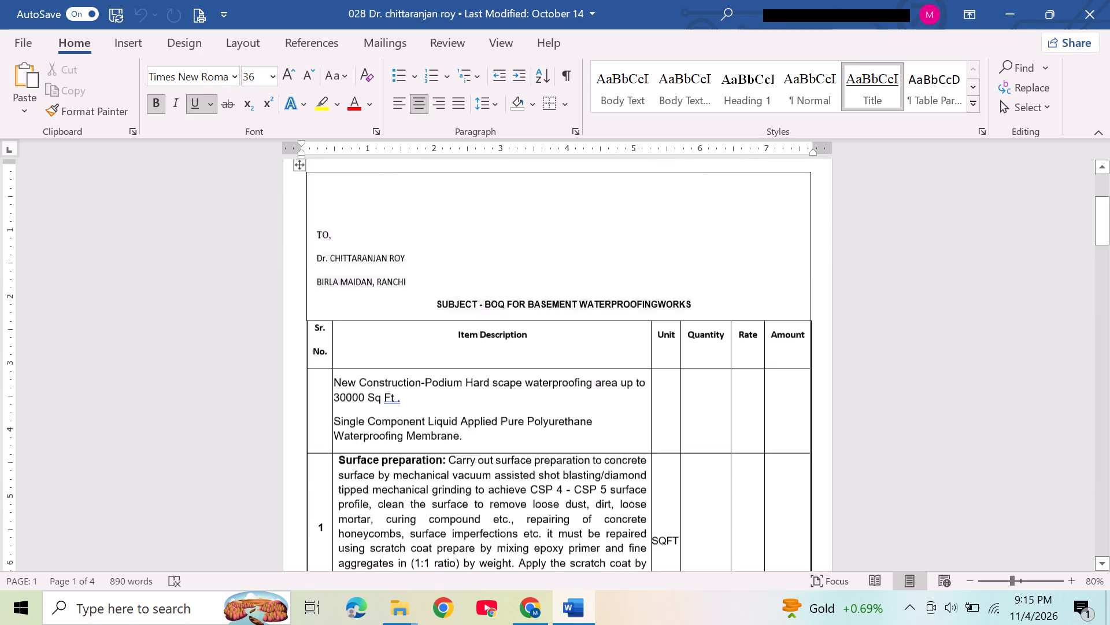
pyautogui.scroll(-11, 597, 416)
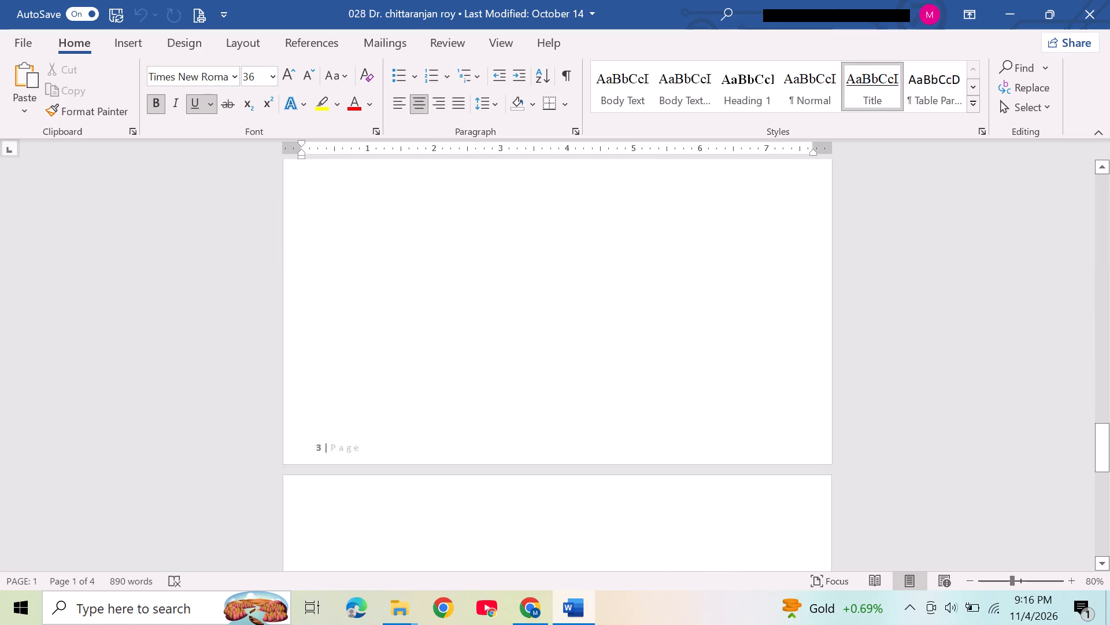
pyautogui.scroll(14, 597, 416)
pyautogui.scroll(-9, 597, 416)
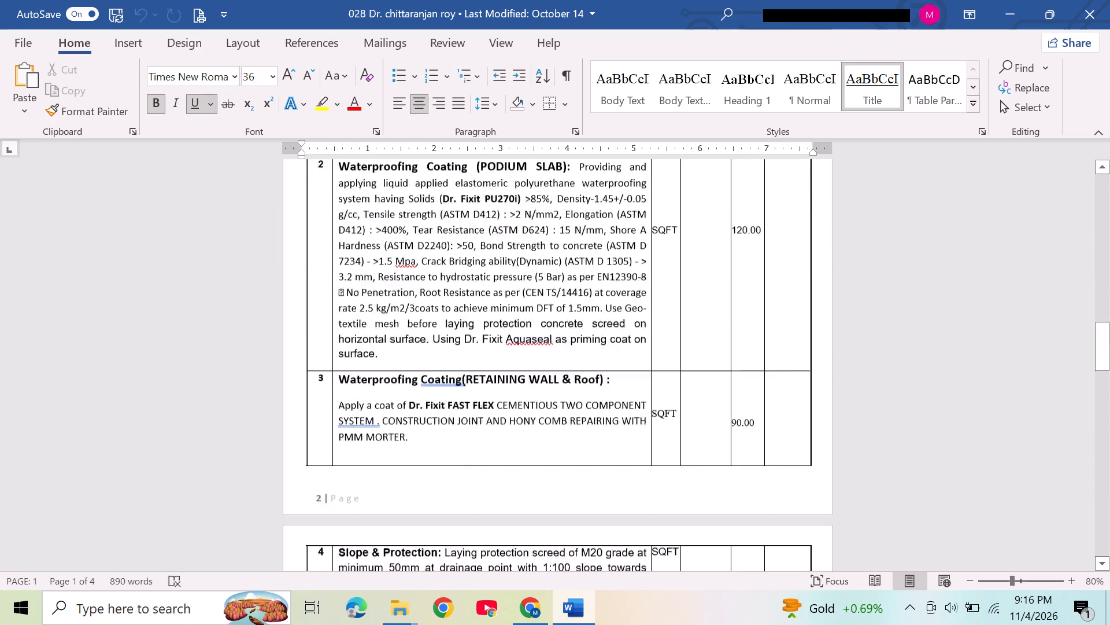
pyautogui.scroll(-3, 597, 416)
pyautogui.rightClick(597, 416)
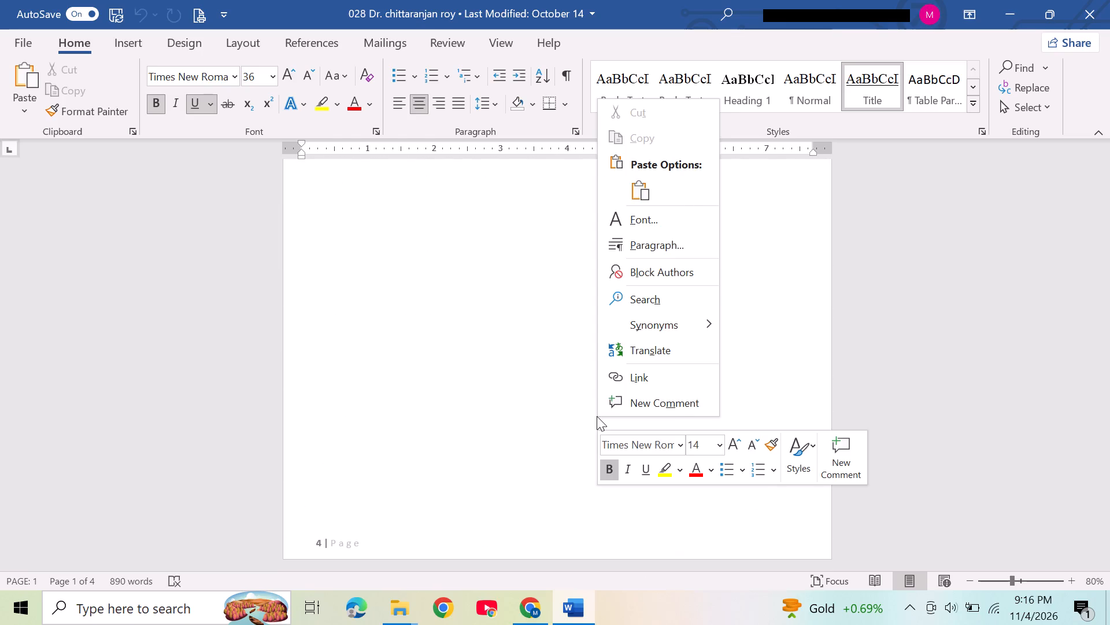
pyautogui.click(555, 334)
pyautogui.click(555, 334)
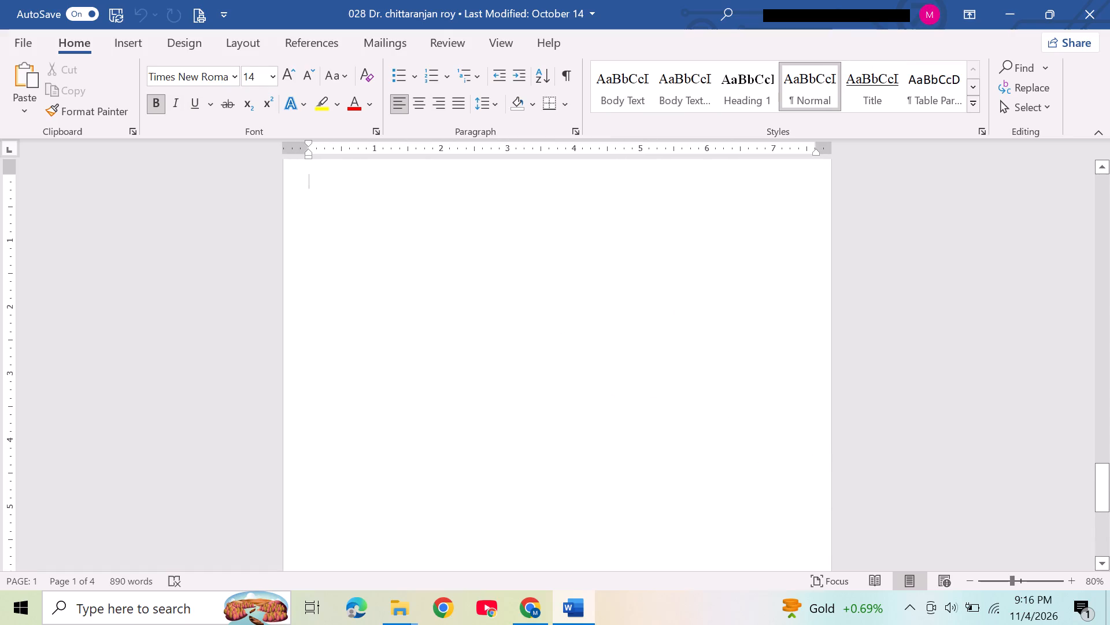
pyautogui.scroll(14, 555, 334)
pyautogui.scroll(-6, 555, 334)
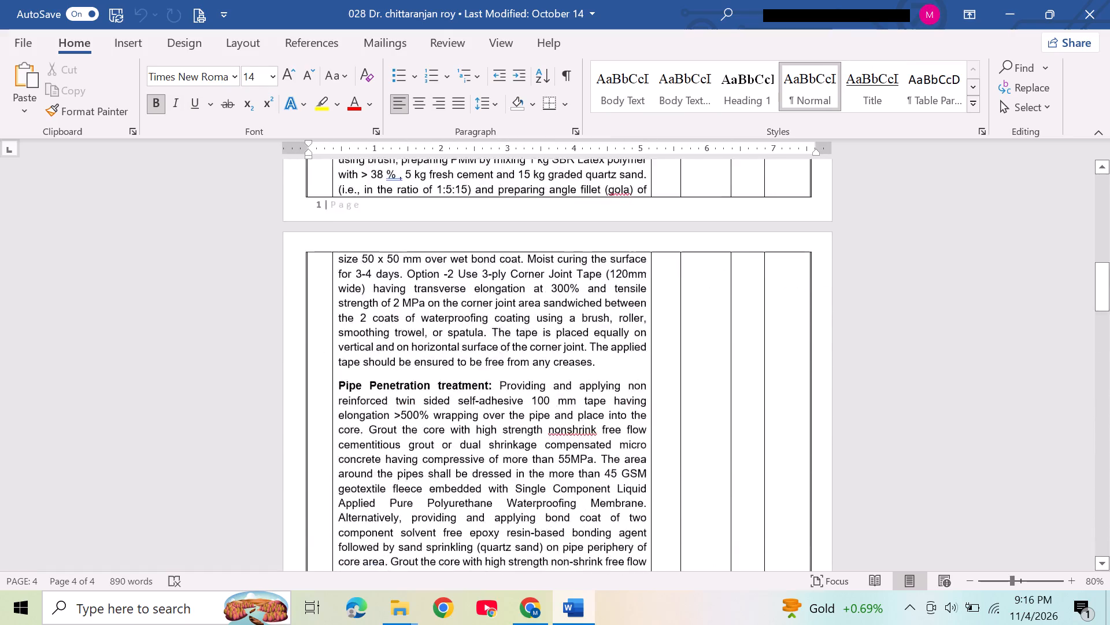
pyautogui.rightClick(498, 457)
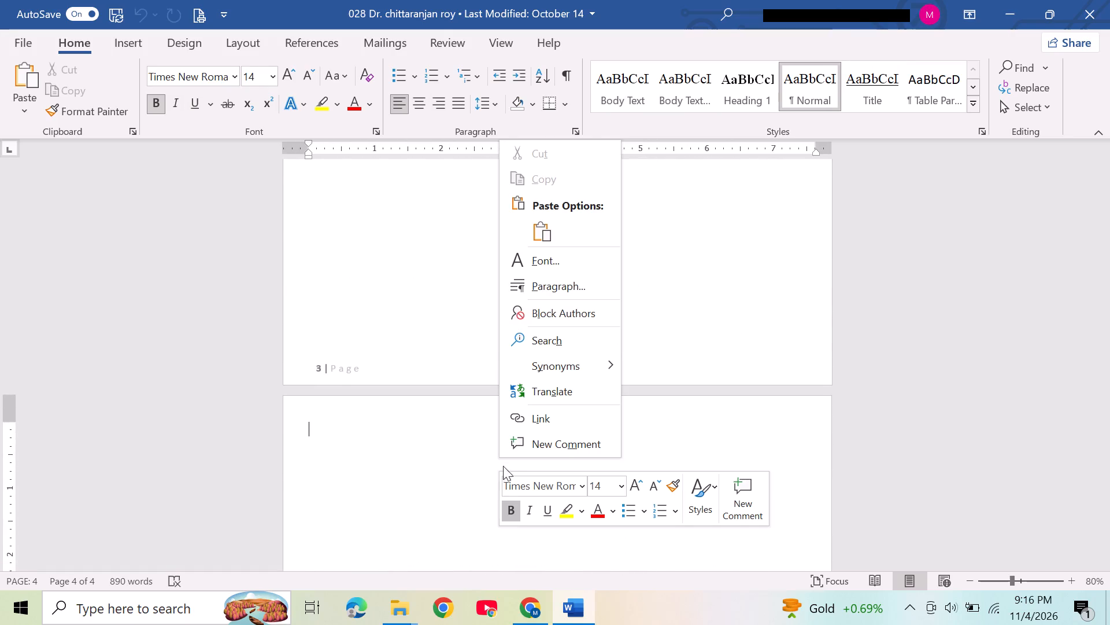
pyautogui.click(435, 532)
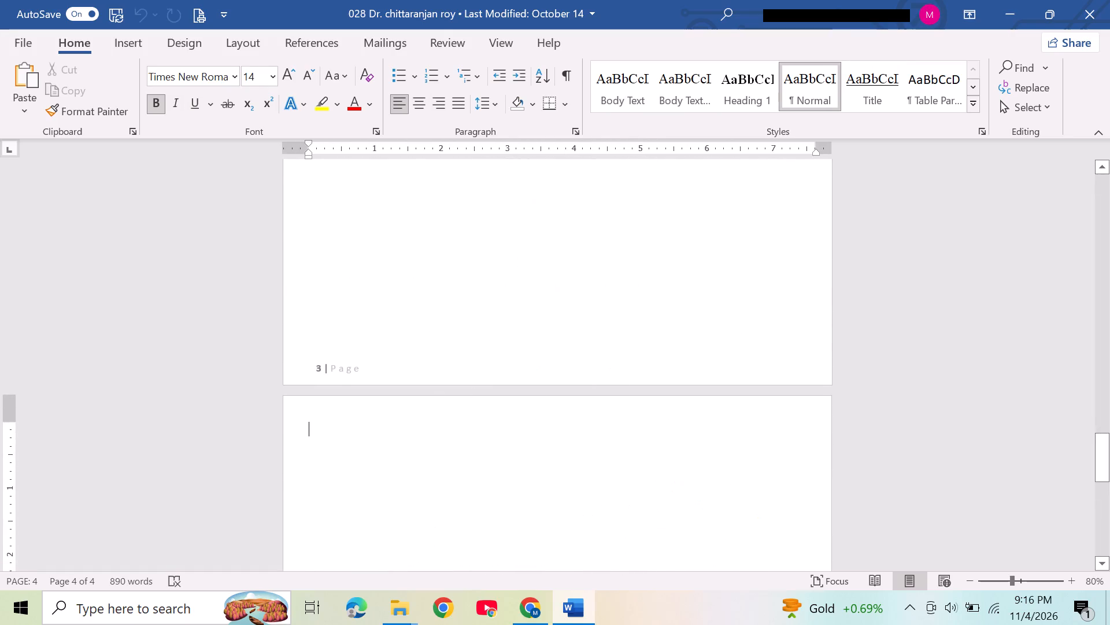
# Try to remove the blank fourth page at the end of the quotation by deleting its empty content.
pyautogui.click(433, 532)
pyautogui.press('BackSpace')
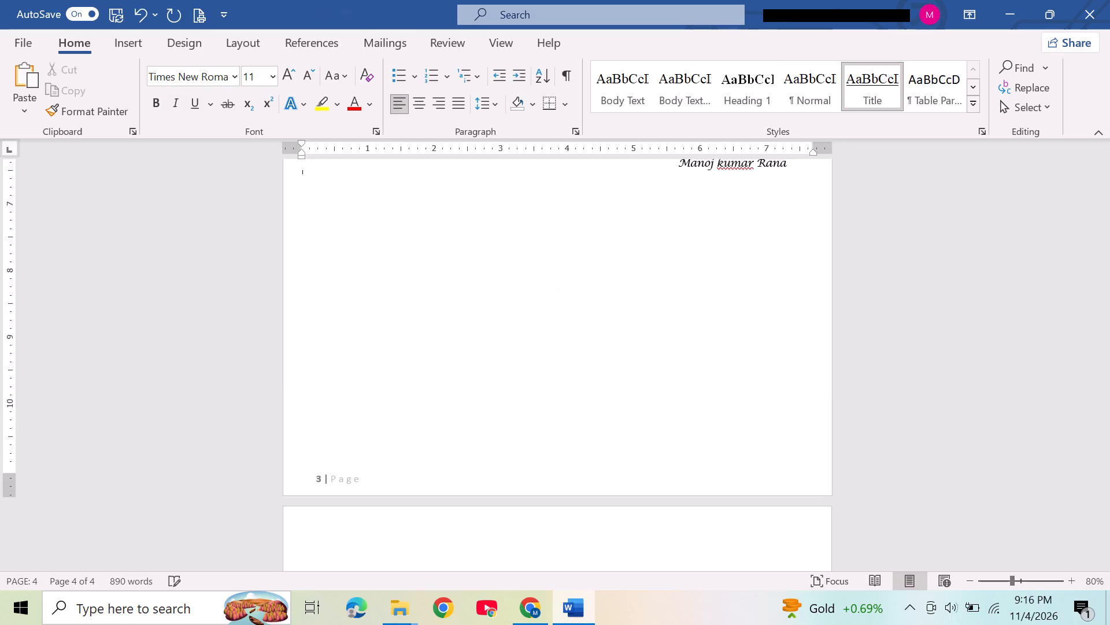
pyautogui.scroll(-7, 433, 532)
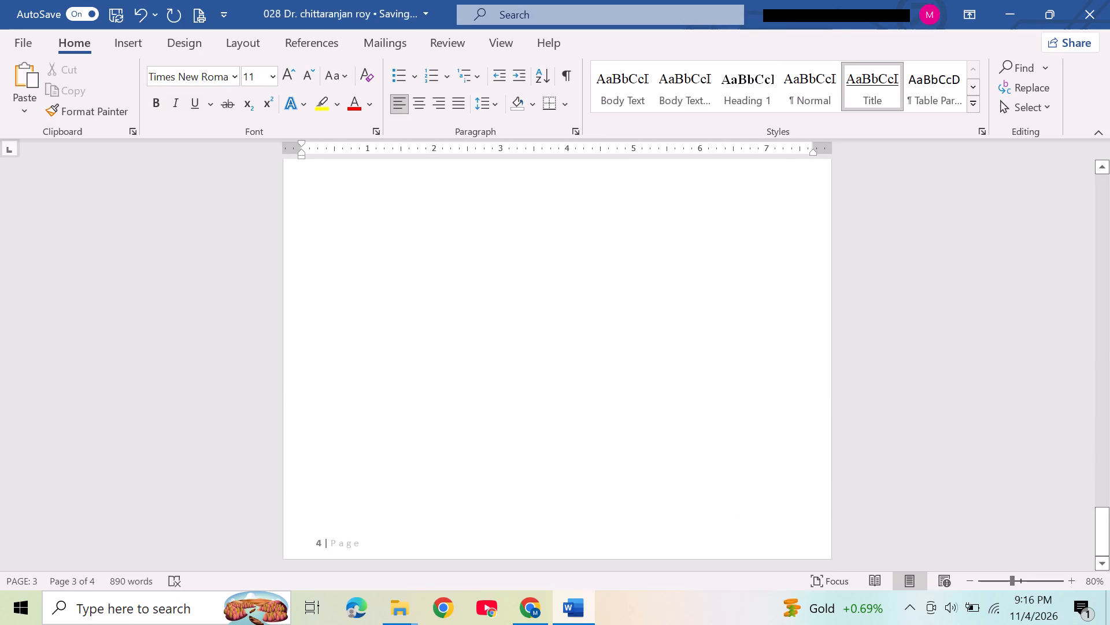
pyautogui.click(434, 517)
pyautogui.press('BackSpace')
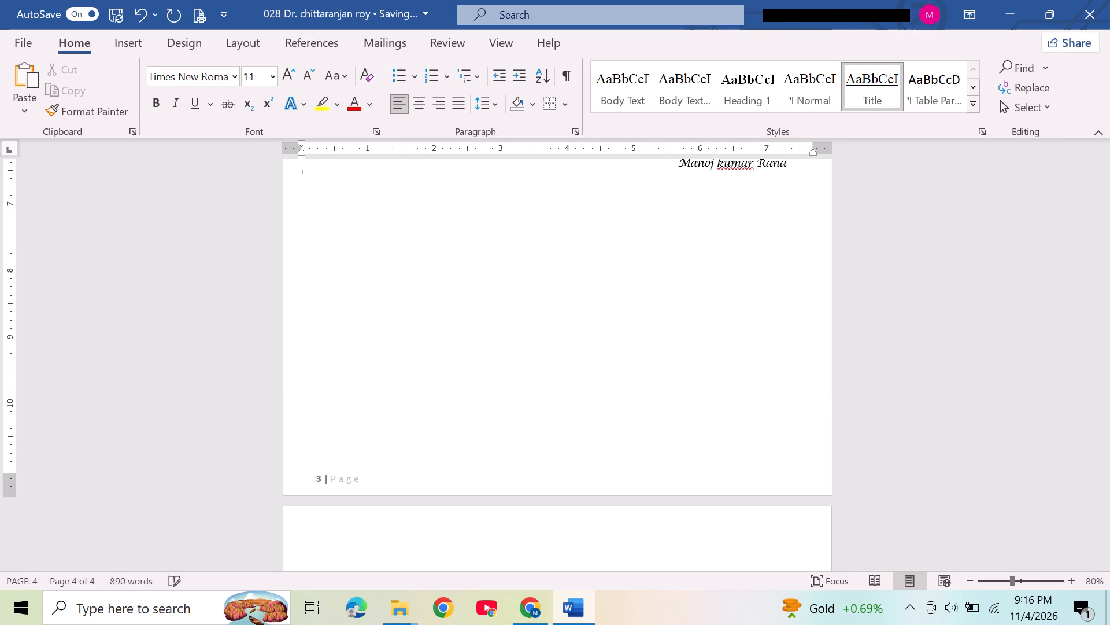
pyautogui.scroll(-4, 505, 477)
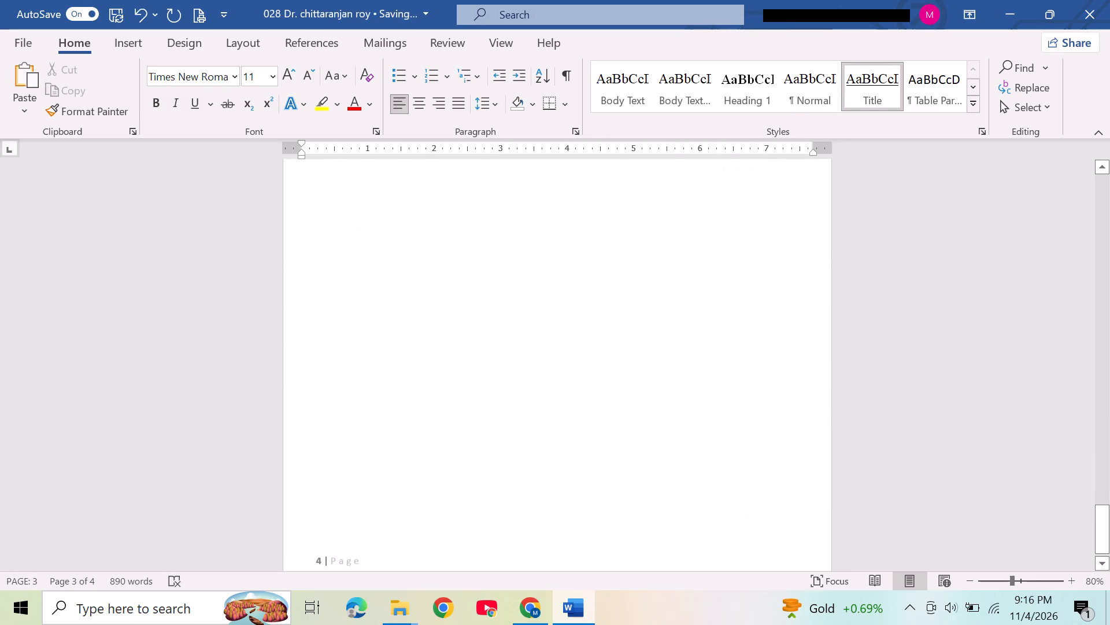
pyautogui.doubleClick(335, 556)
pyautogui.doubleClick(549, 367)
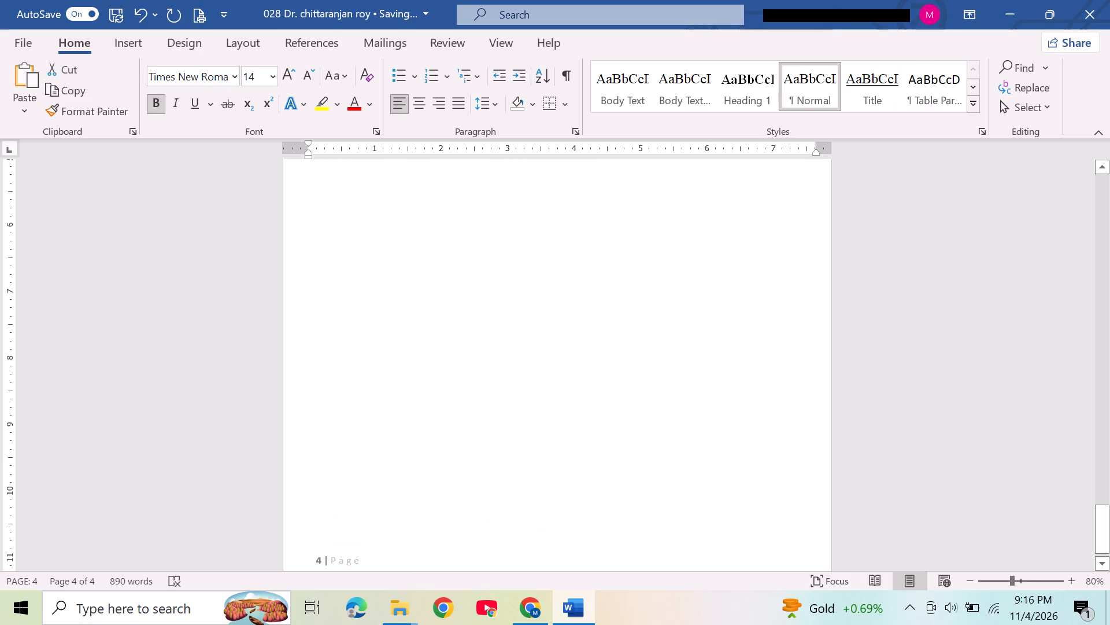
# Review the quotation from the signature block back through the terms and conditions and item table to the addressee lines.
pyautogui.scroll(9, 549, 367)
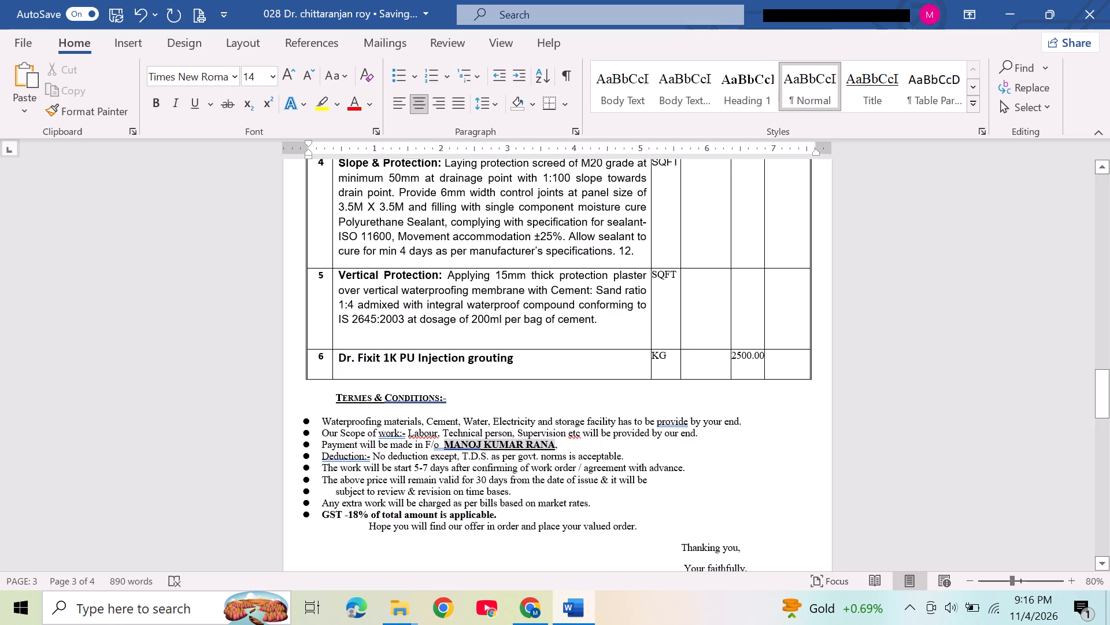
pyautogui.scroll(-3, 541, 489)
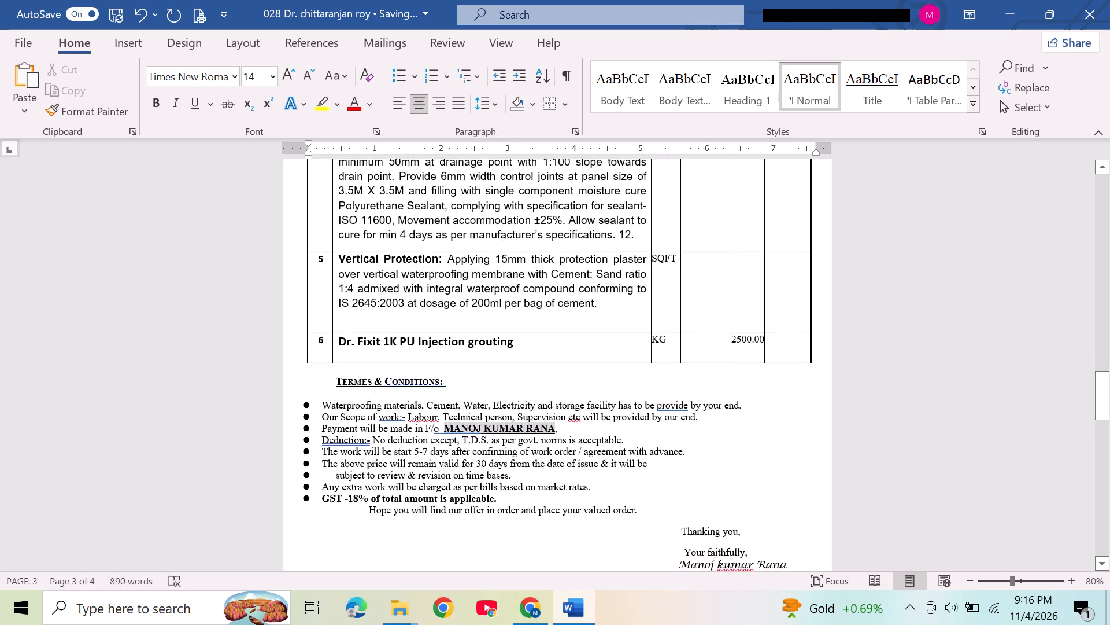
pyautogui.scroll(-2, 541, 489)
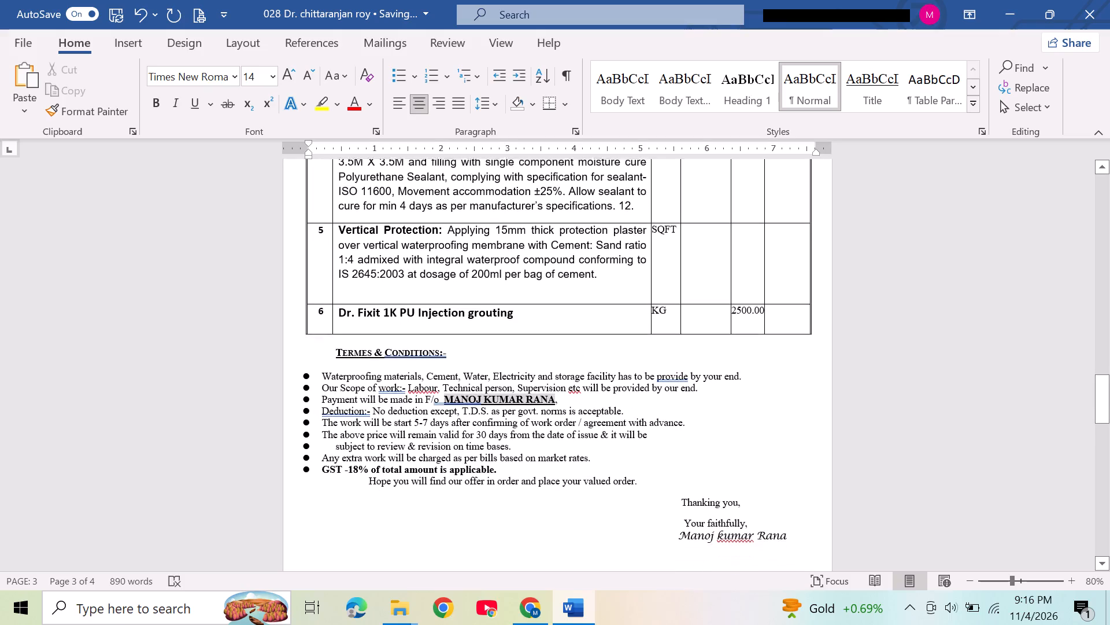
pyautogui.scroll(-5, 541, 489)
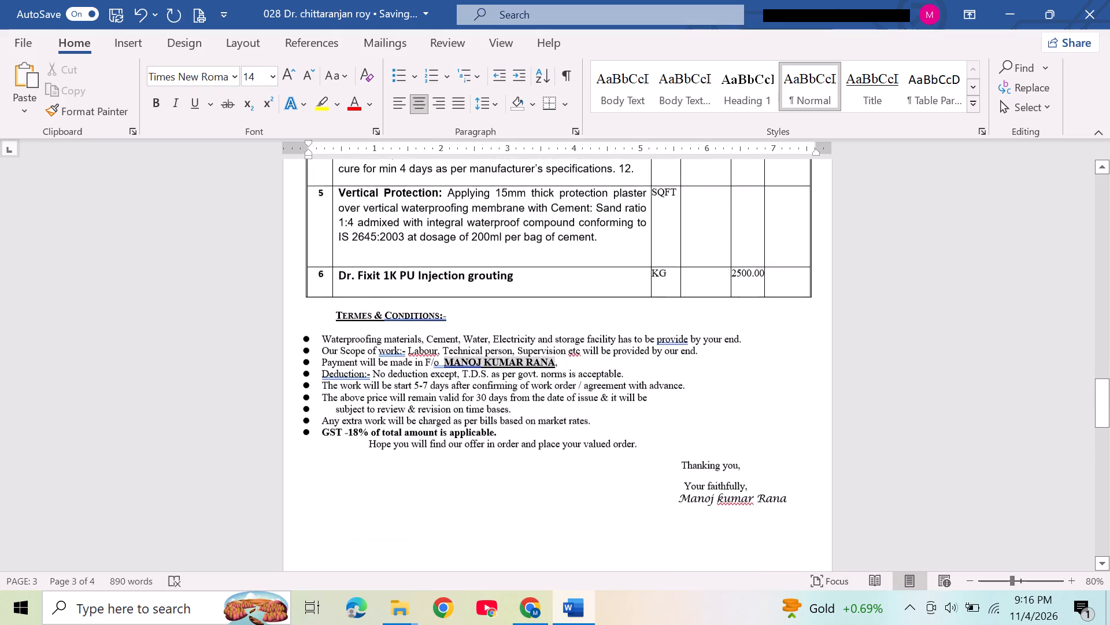
pyautogui.scroll(-2, 541, 489)
pyautogui.scroll(5, 541, 489)
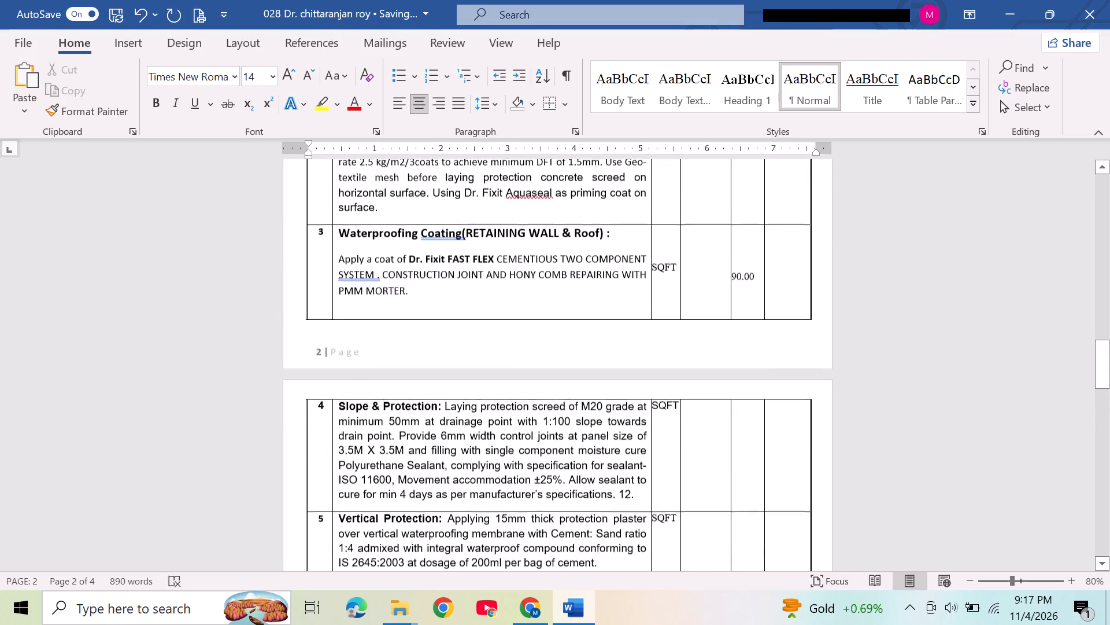
pyautogui.scroll(12, 541, 489)
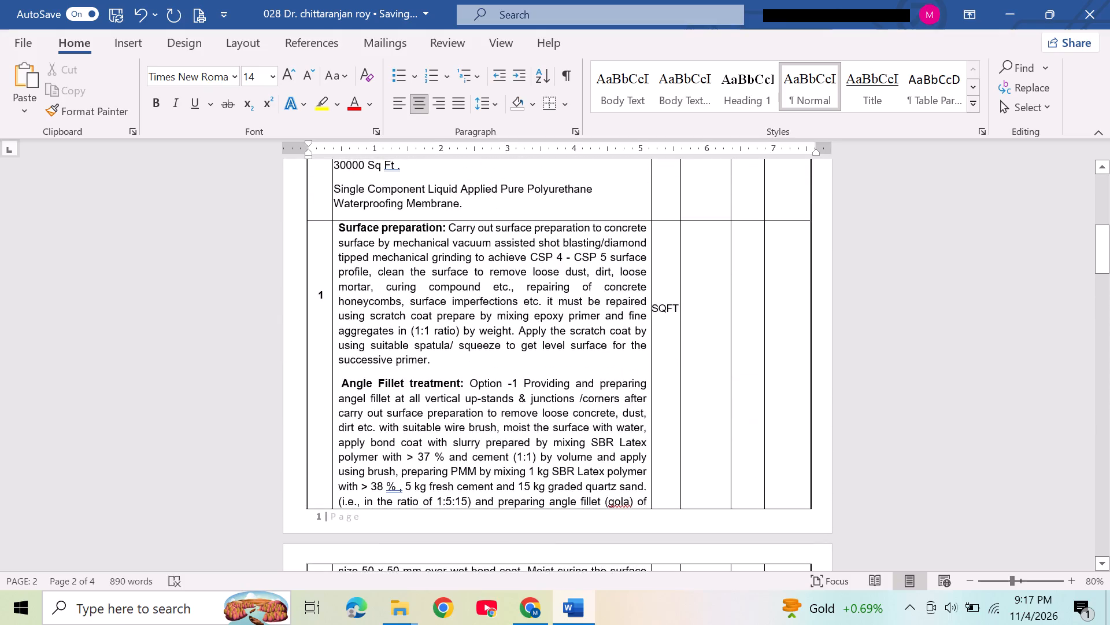
pyautogui.scroll(3, 541, 489)
pyautogui.scroll(-5, 541, 489)
pyautogui.scroll(1, 541, 489)
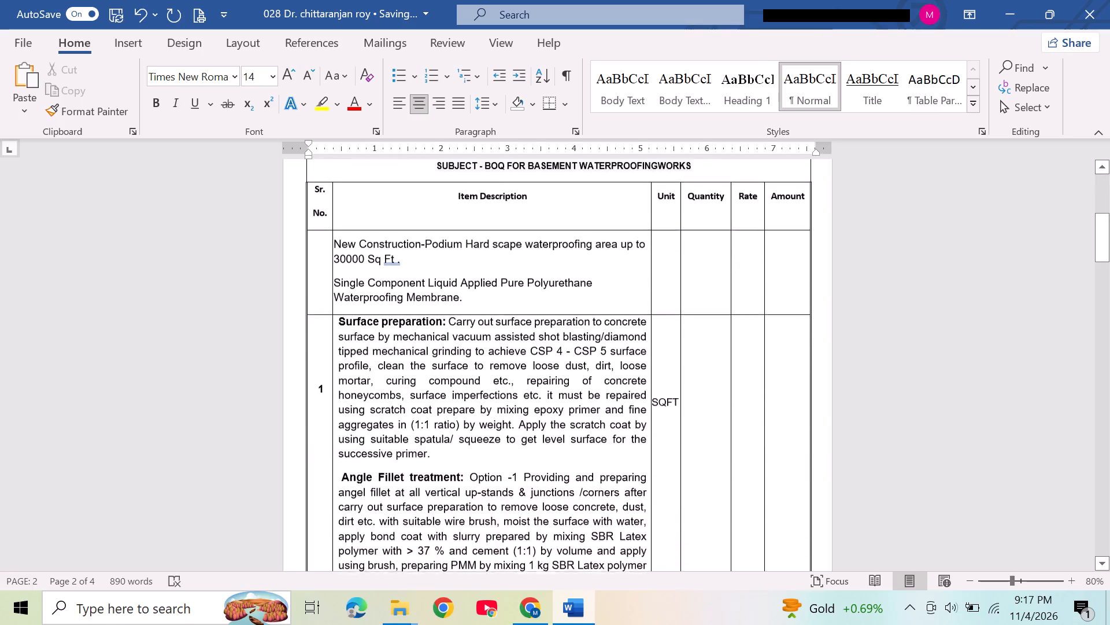
pyautogui.scroll(2, 541, 489)
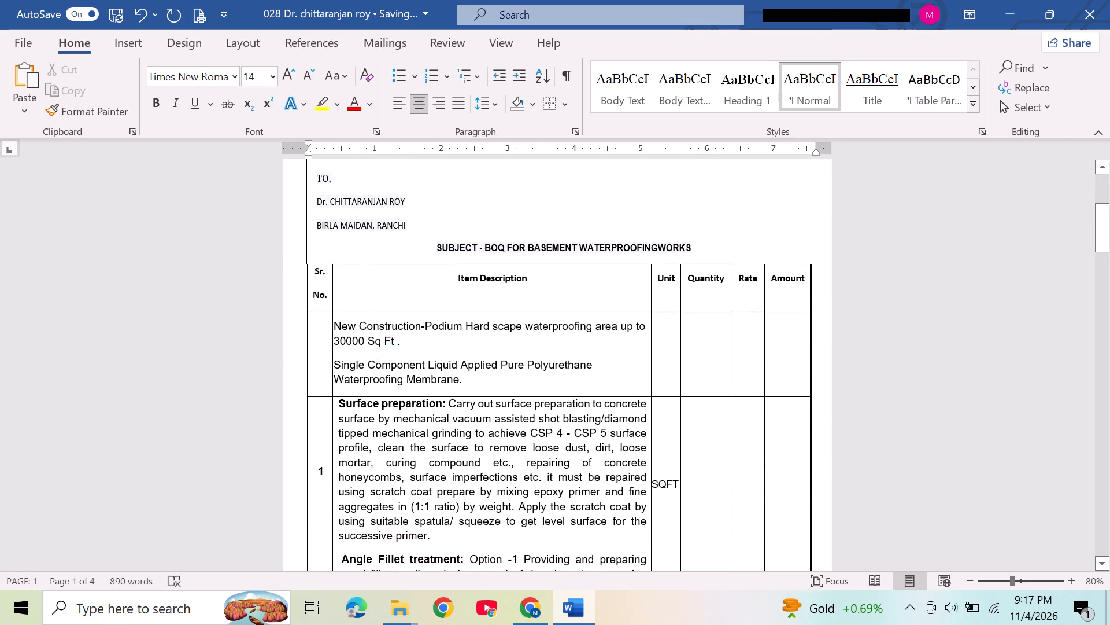
# Delete the entire "New Construction-Podium Hard scape" introduction row from the BOQ table.
pyautogui.rightClick(523, 356)
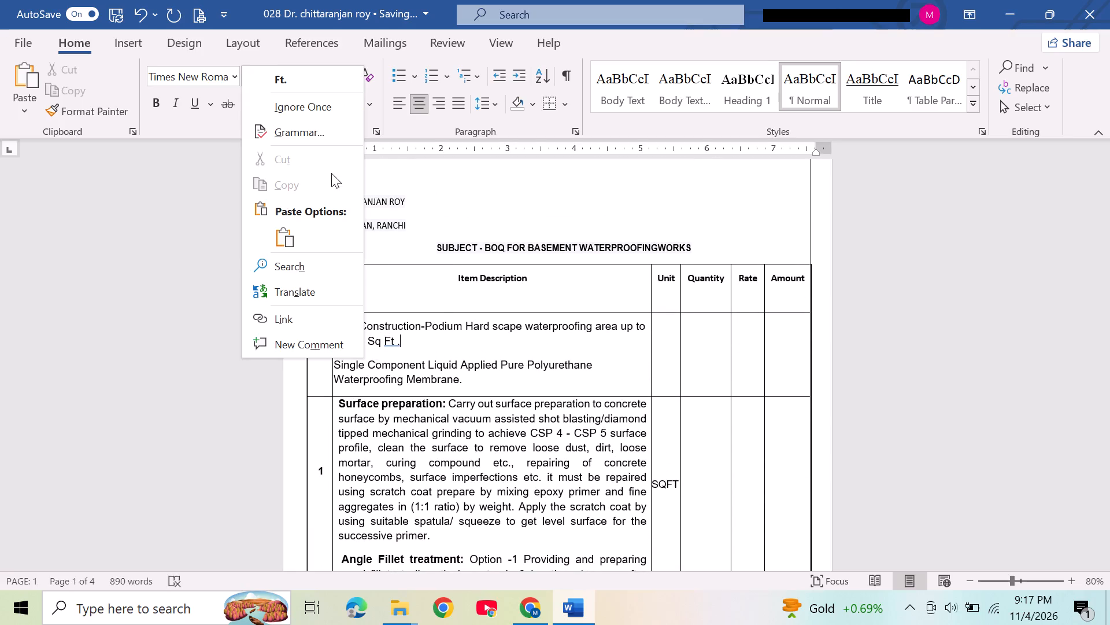
pyautogui.click(425, 369)
pyautogui.rightClick(425, 369)
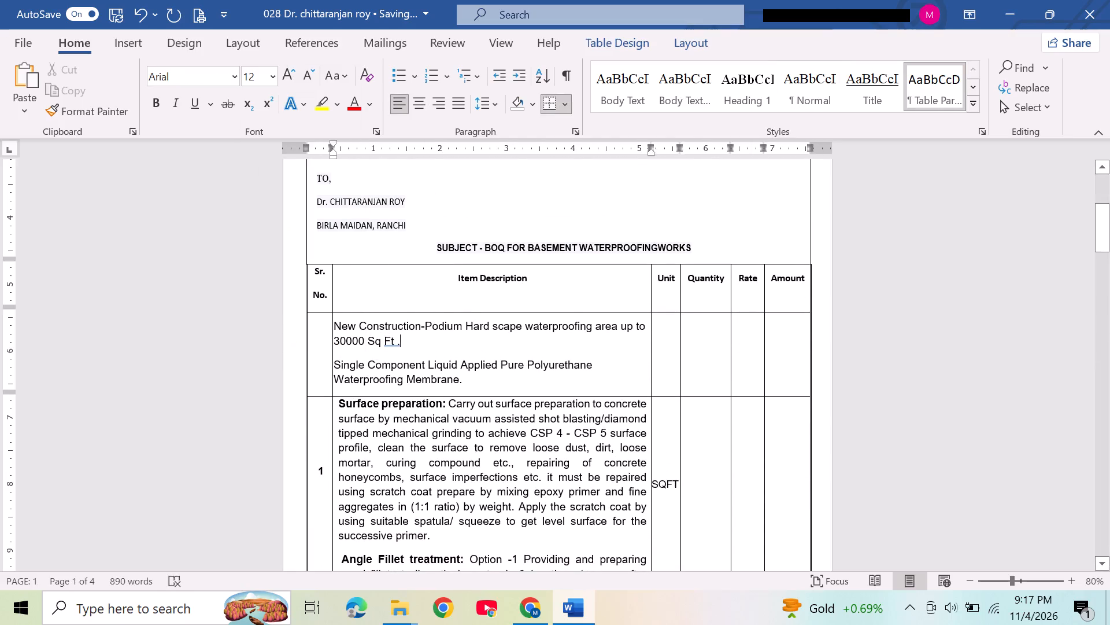
pyautogui.click(505, 398)
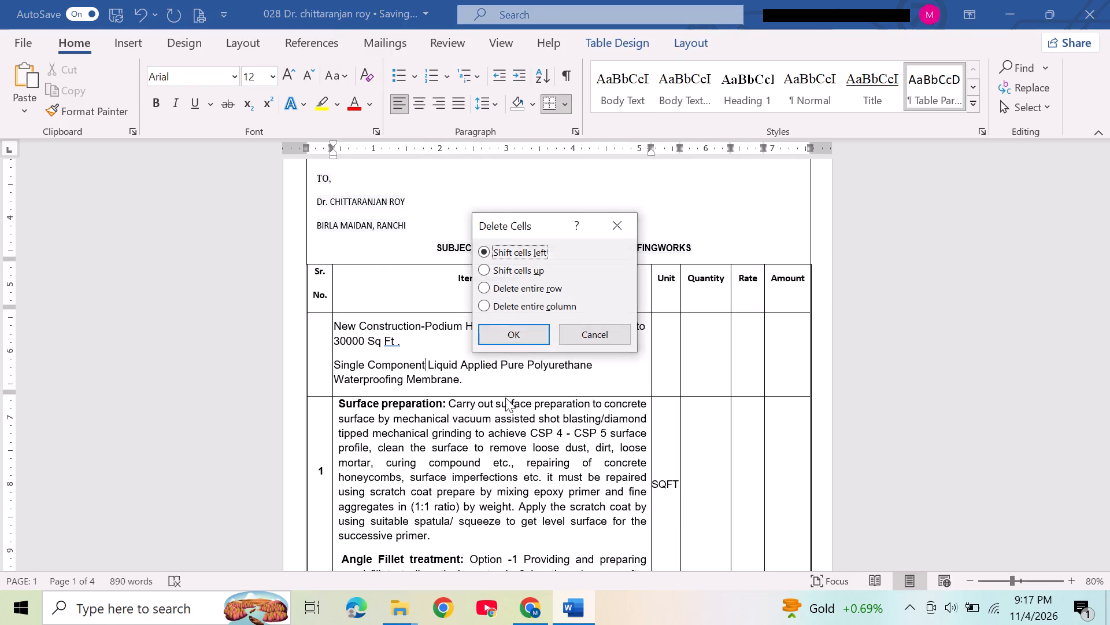
pyautogui.click(506, 293)
pyautogui.click(506, 328)
# Delete the entire item 1 row covering surface preparation and angle fillet treatment.
pyautogui.rightClick(493, 403)
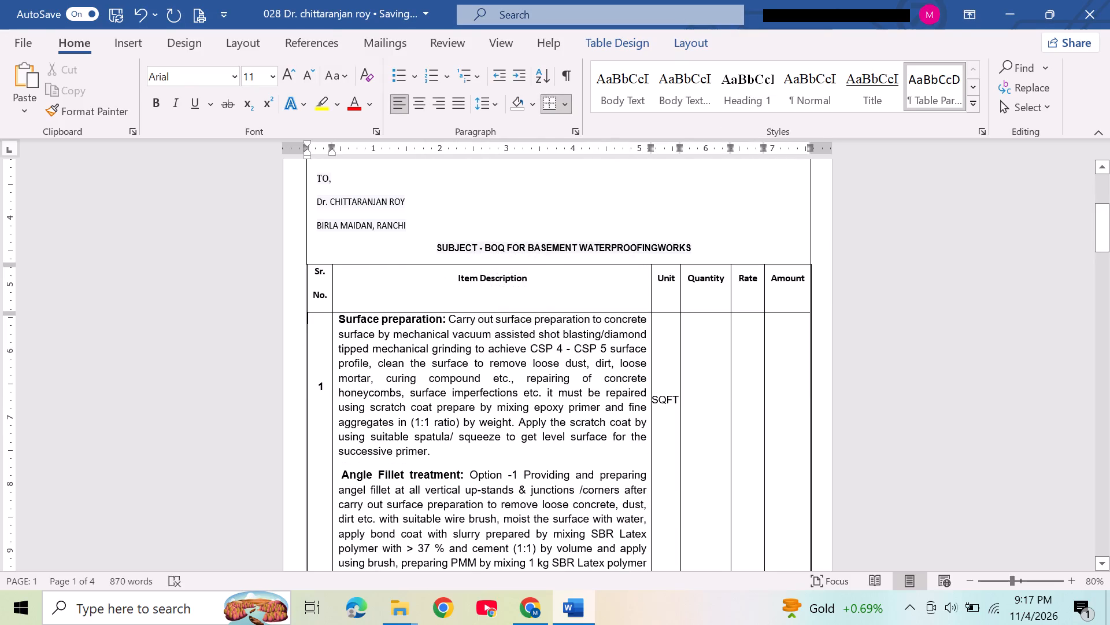
pyautogui.click(563, 394)
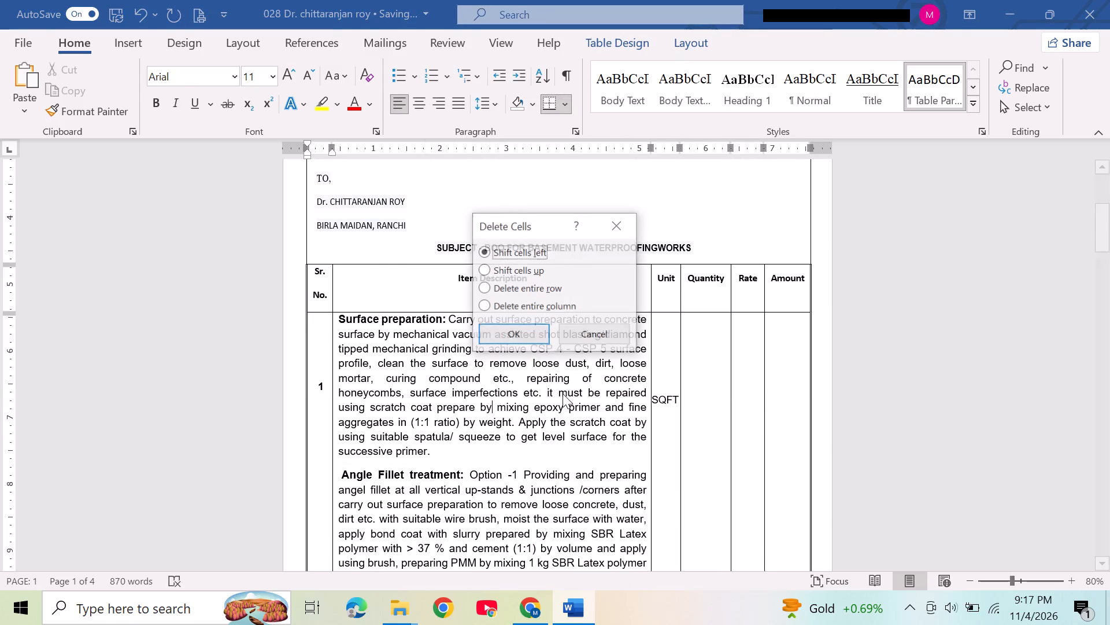
pyautogui.click(505, 290)
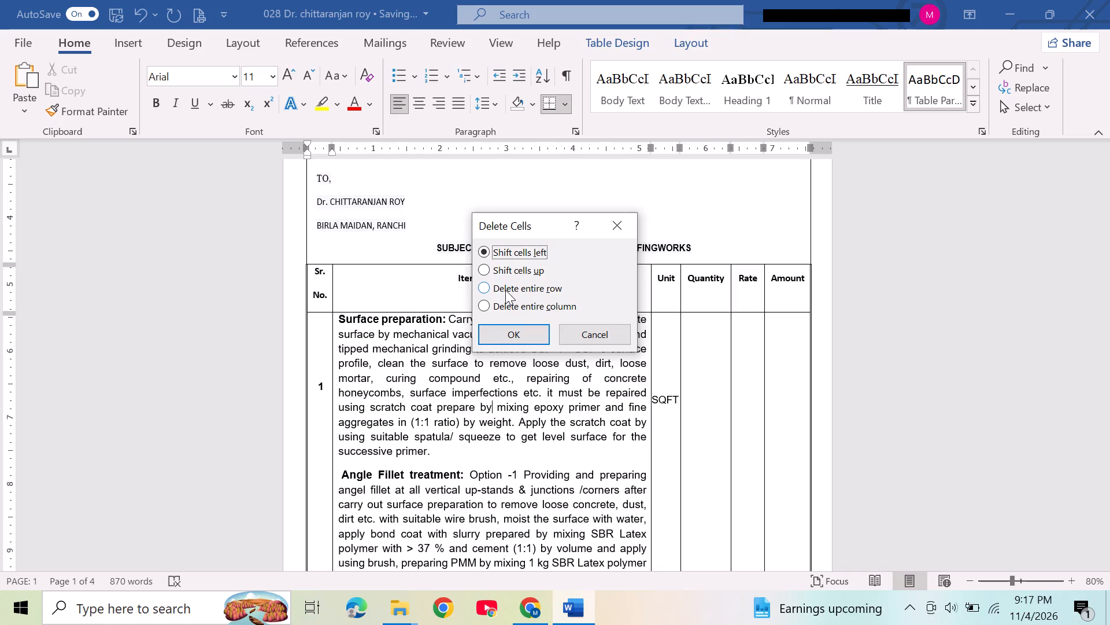
pyautogui.click(526, 338)
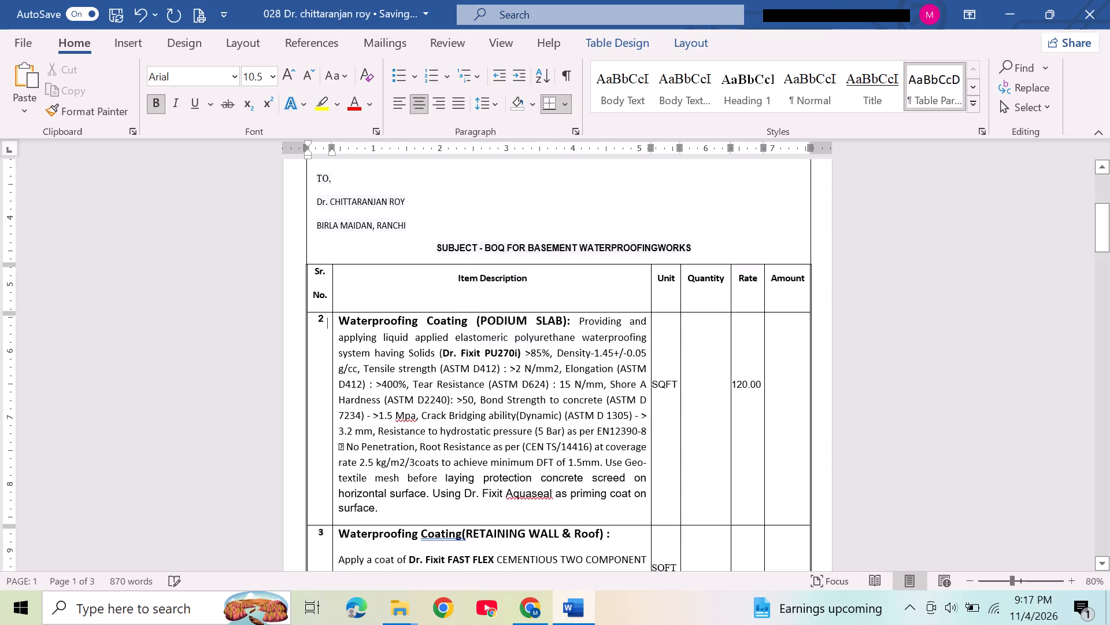
# Delete the entire rows of both Waterproofing Coating items, 2 (Podium Slab) and 3 (Retaining Wall & Roof).
pyautogui.rightClick(489, 425)
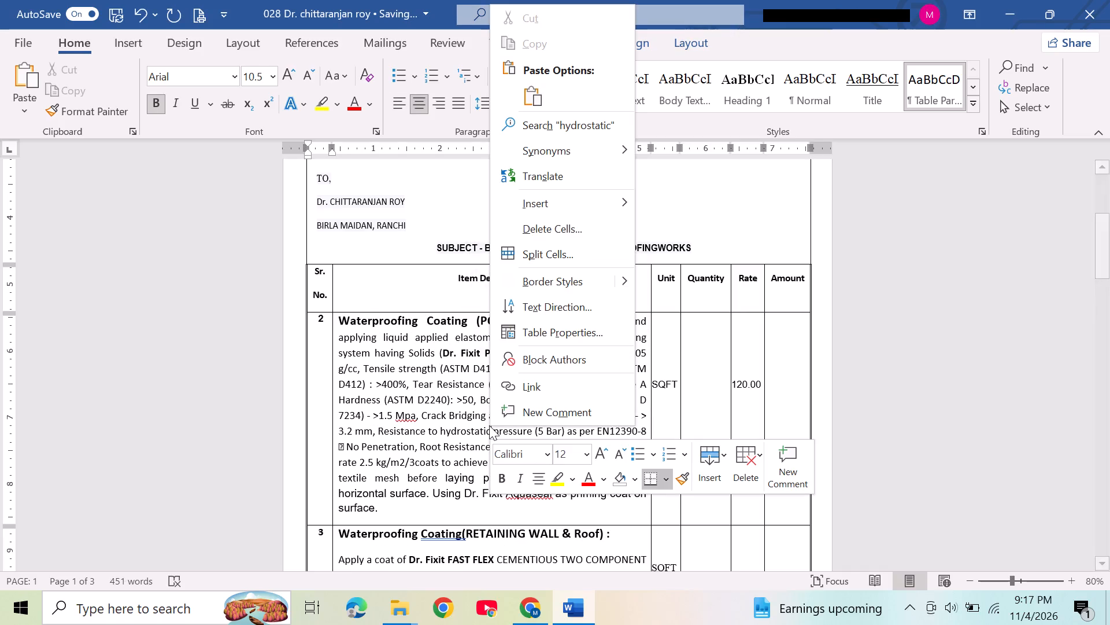
pyautogui.click(556, 234)
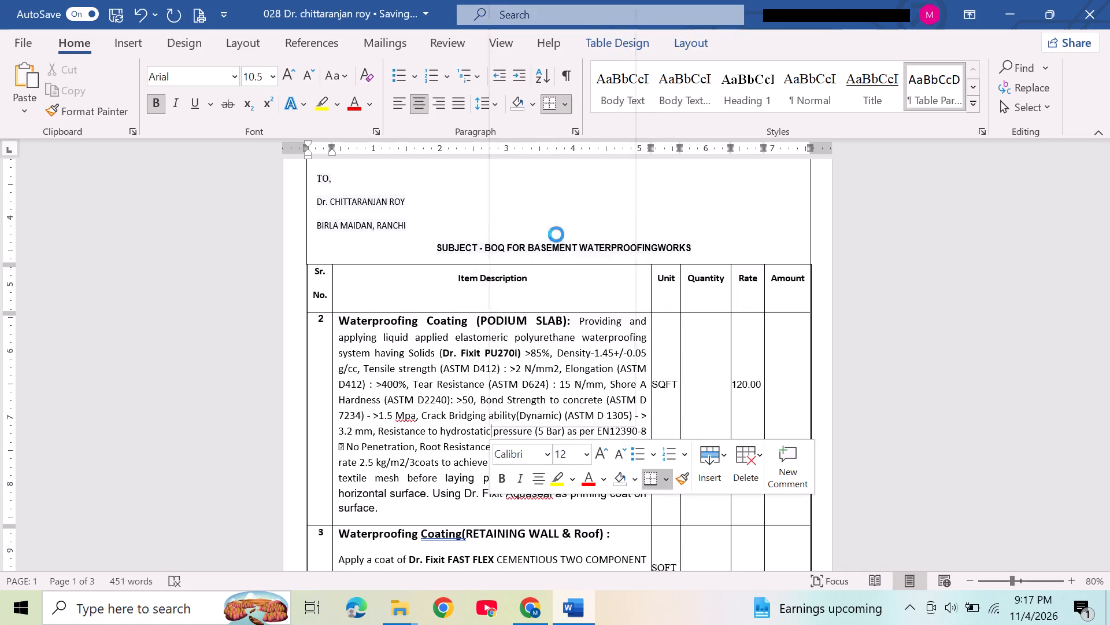
pyautogui.click(530, 282)
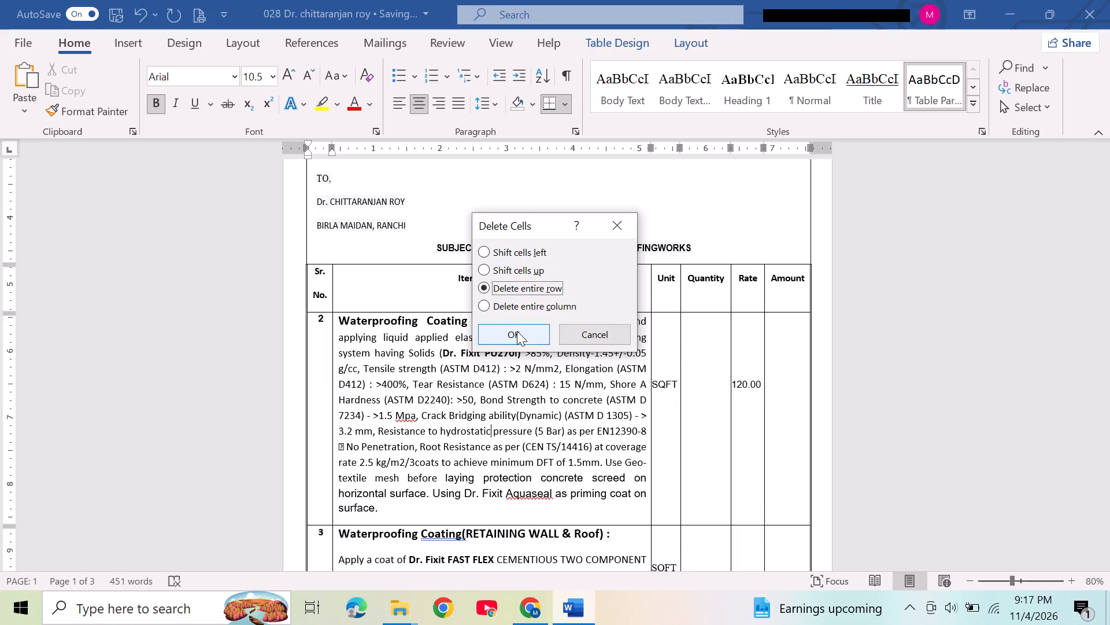
pyautogui.click(517, 331)
pyautogui.rightClick(510, 357)
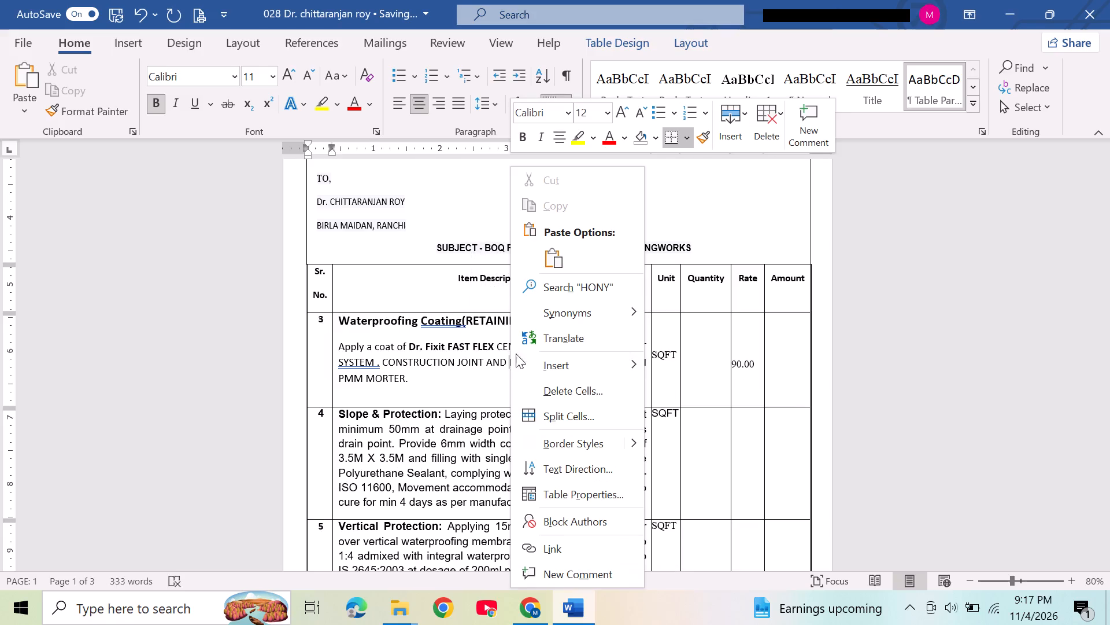
pyautogui.click(559, 389)
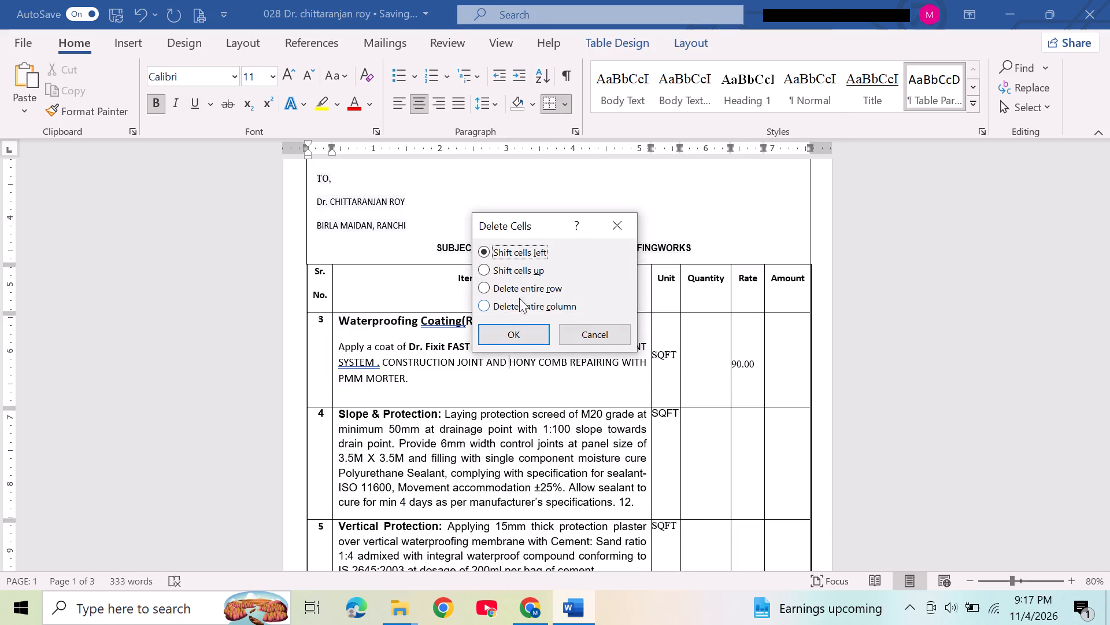
pyautogui.click(514, 290)
pyautogui.click(514, 331)
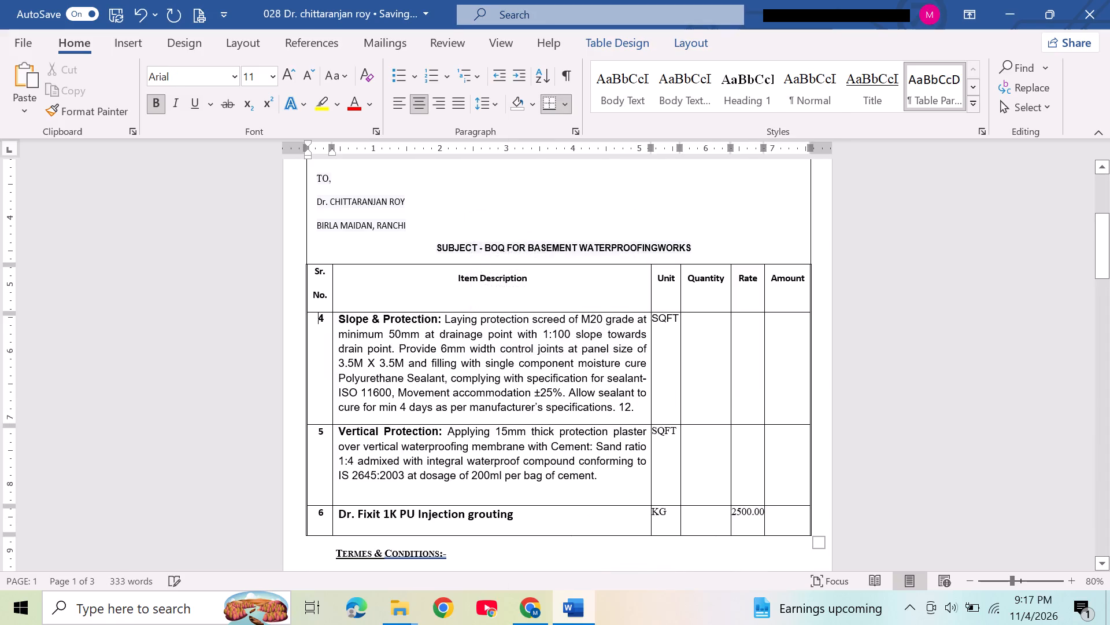
# Delete the entire item 4 Slope & Protection row from the BOQ table.
pyautogui.rightClick(495, 350)
pyautogui.click(558, 395)
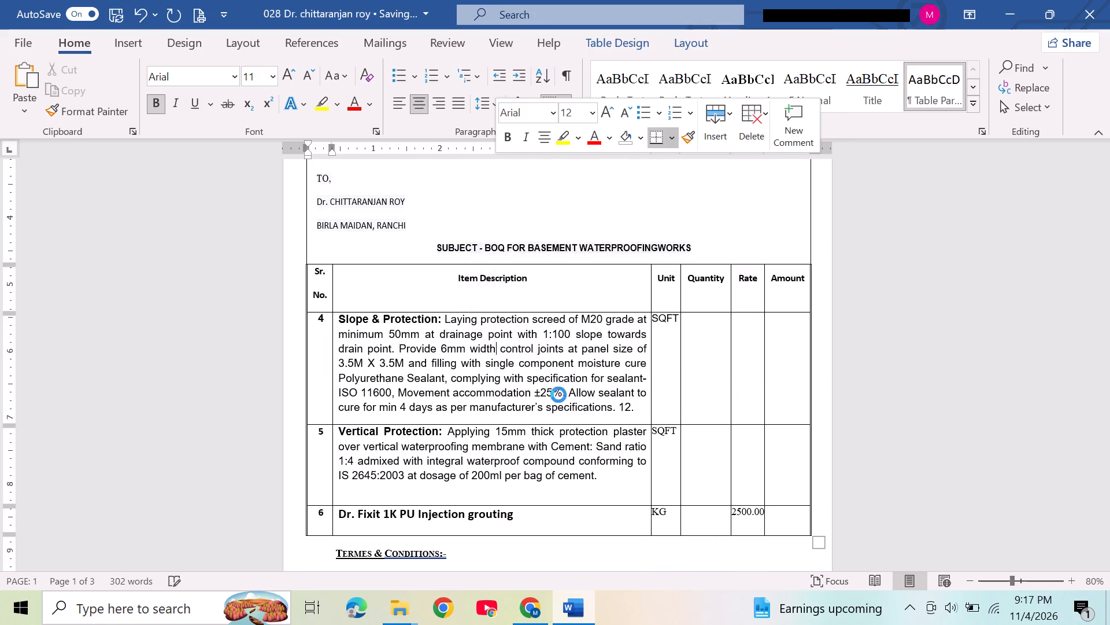
pyautogui.click(504, 286)
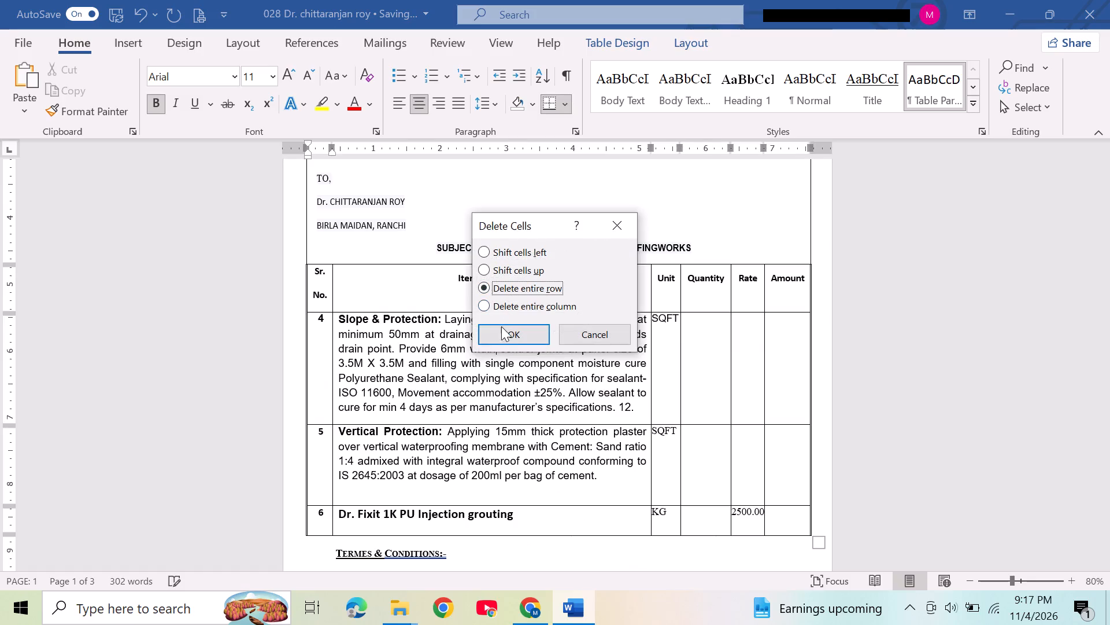
pyautogui.click(502, 328)
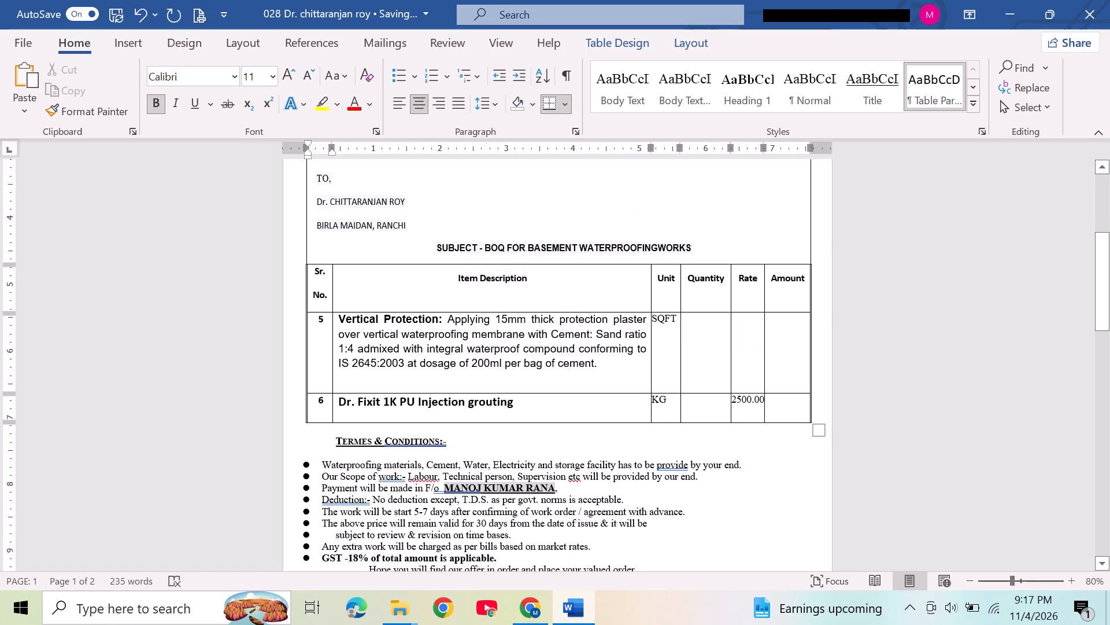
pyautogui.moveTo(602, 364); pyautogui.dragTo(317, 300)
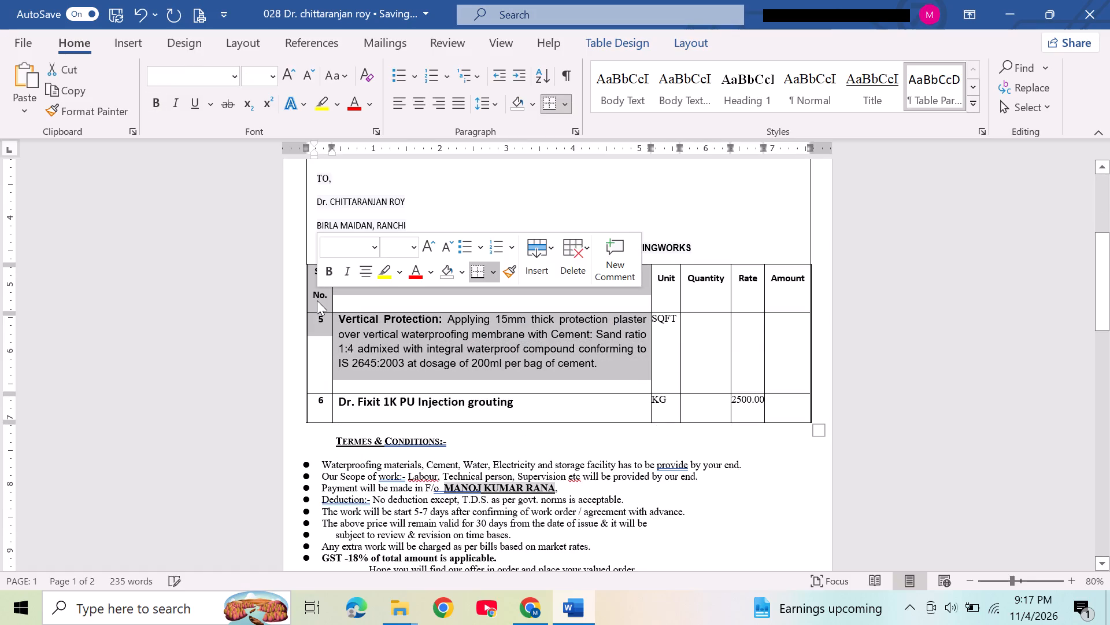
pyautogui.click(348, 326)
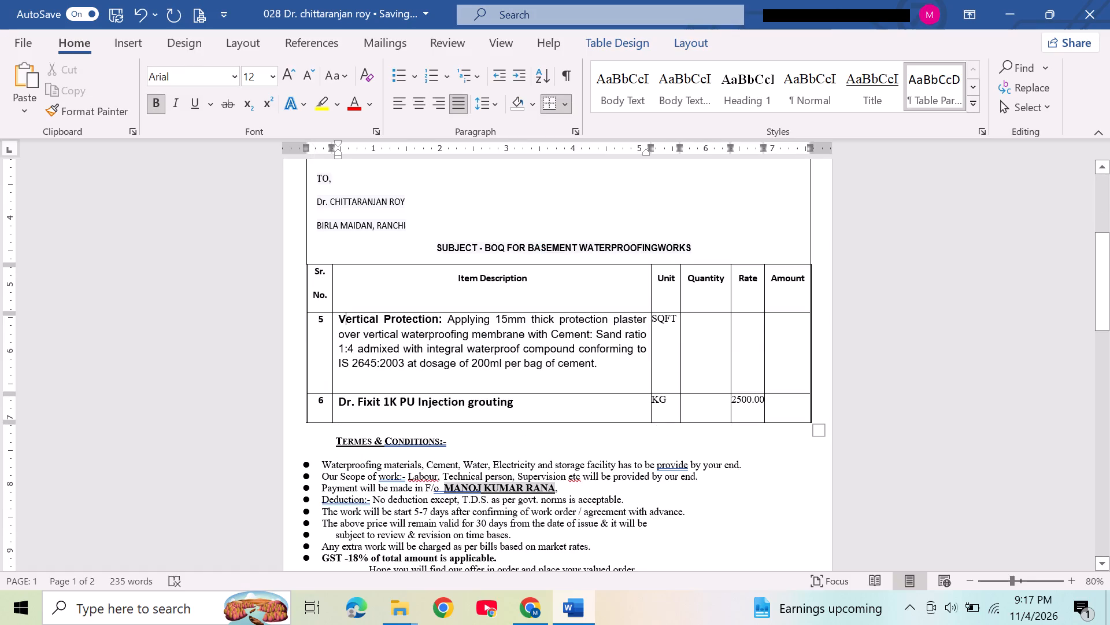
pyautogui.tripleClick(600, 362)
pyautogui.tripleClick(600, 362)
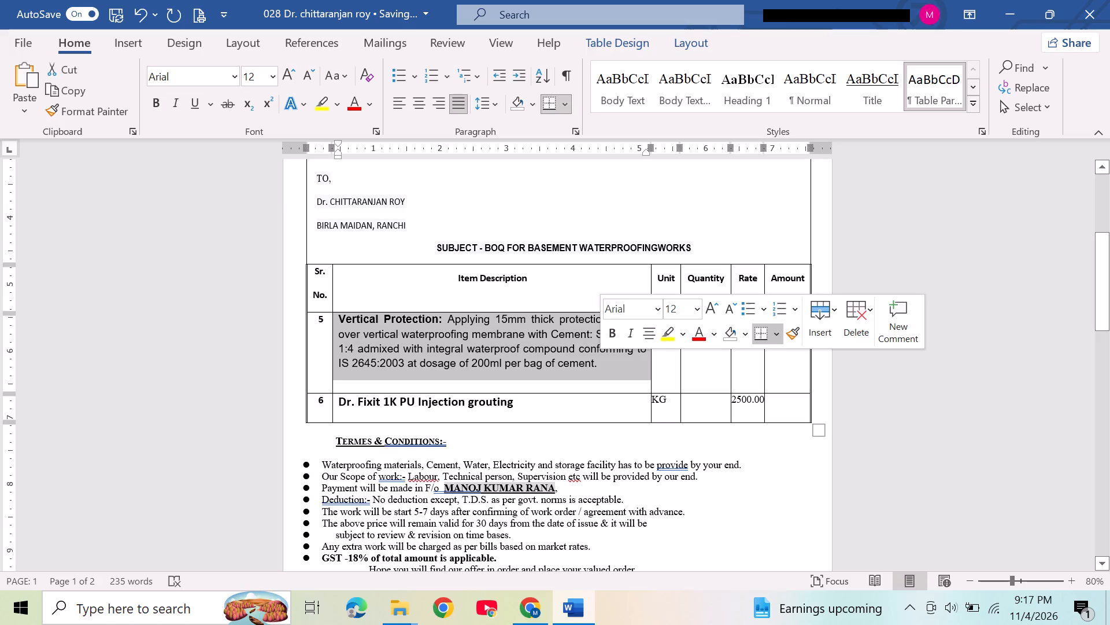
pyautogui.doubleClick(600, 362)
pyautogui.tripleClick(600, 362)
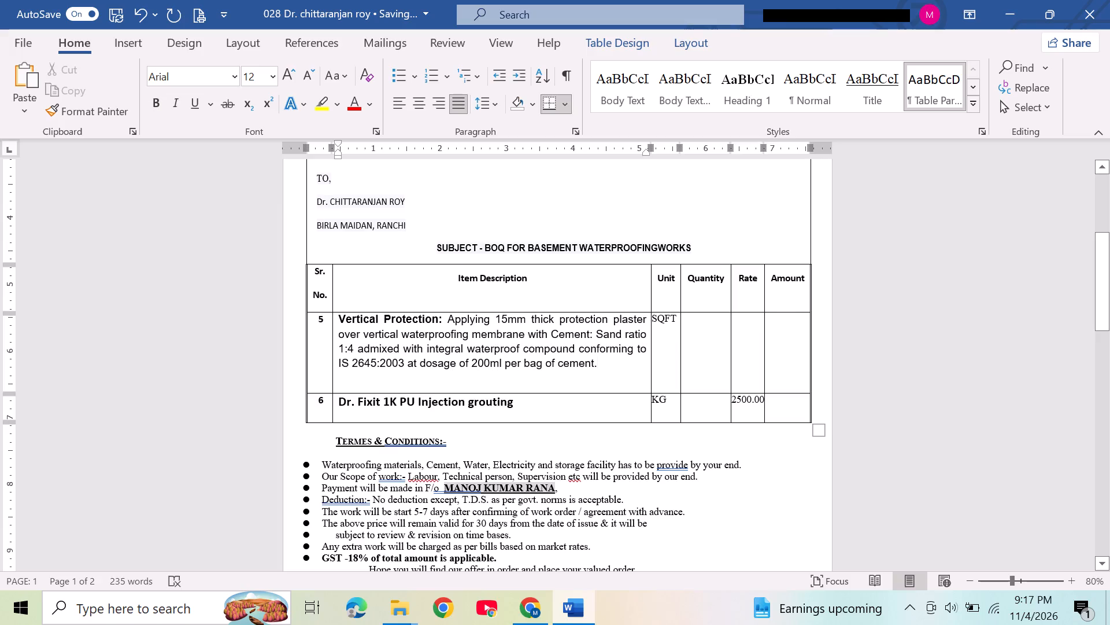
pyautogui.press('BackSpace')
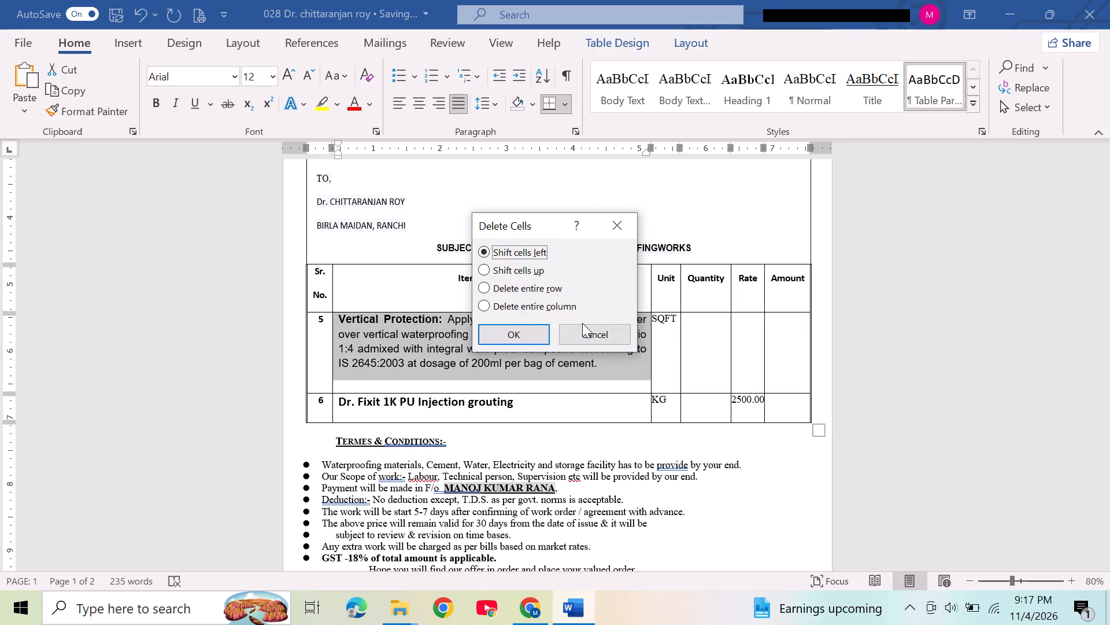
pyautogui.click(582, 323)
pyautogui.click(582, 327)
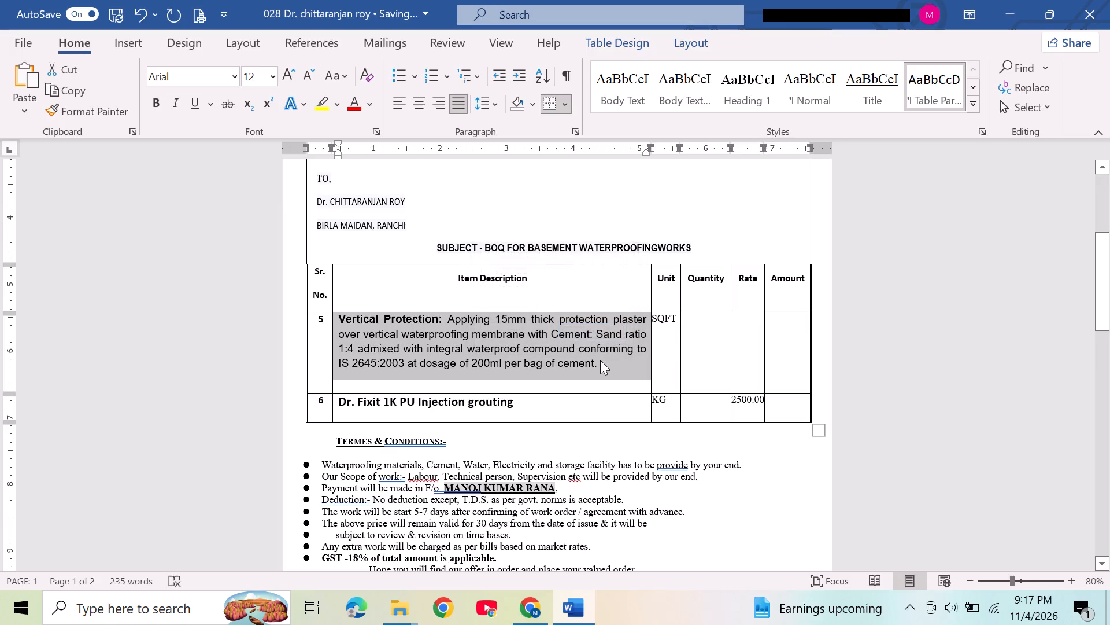
# Erase all the Vertical Protection description text from item 5, leaving its table row in place.
pyautogui.click(600, 360)
pyautogui.moveTo(600, 360); pyautogui.dragTo(454, 321)
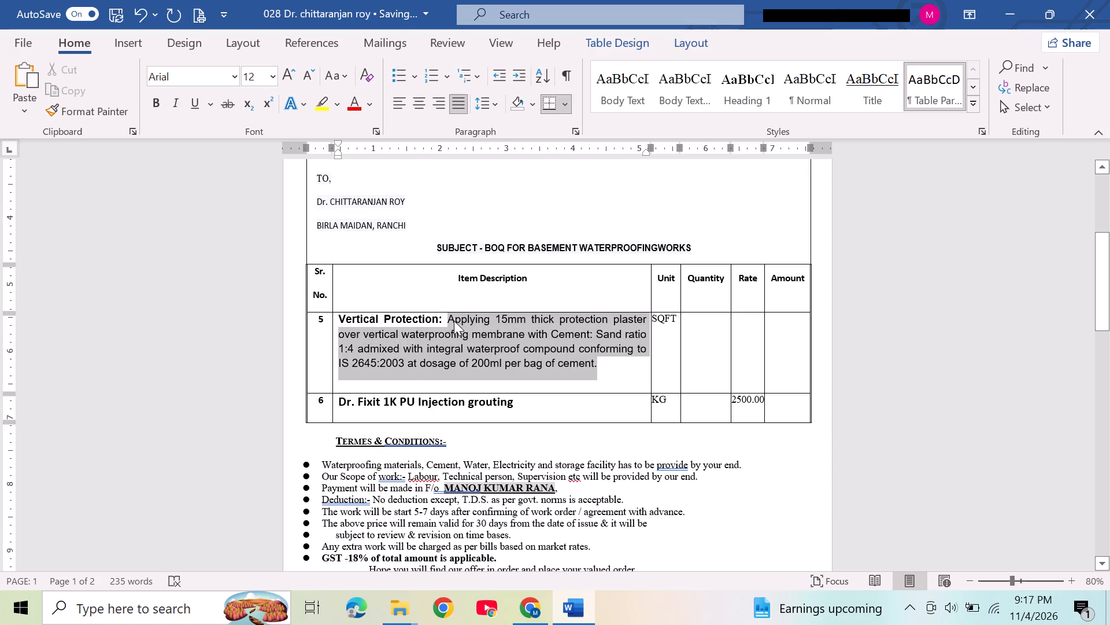
pyautogui.moveTo(454, 321); pyautogui.dragTo(448, 319)
pyautogui.press('BackSpace')
pyautogui.press('BackSpace')
pyautogui.press('BackSpace')
pyautogui.press('BackSpace')
pyautogui.press('BackSpace')
pyautogui.press('BackSpace')
pyautogui.press('BackSpace')
pyautogui.press('BackSpace')
pyautogui.press('BackSpace')
pyautogui.press('BackSpace')
pyautogui.press('BackSpace')
pyautogui.press('BackSpace')
pyautogui.press('BackSpace')
pyautogui.press('BackSpace')
pyautogui.press('BackSpace')
pyautogui.press('BackSpace')
pyautogui.press('BackSpace')
pyautogui.press('BackSpace')
pyautogui.press('BackSpace')
pyautogui.press('BackSpace')
pyautogui.press('BackSpace')
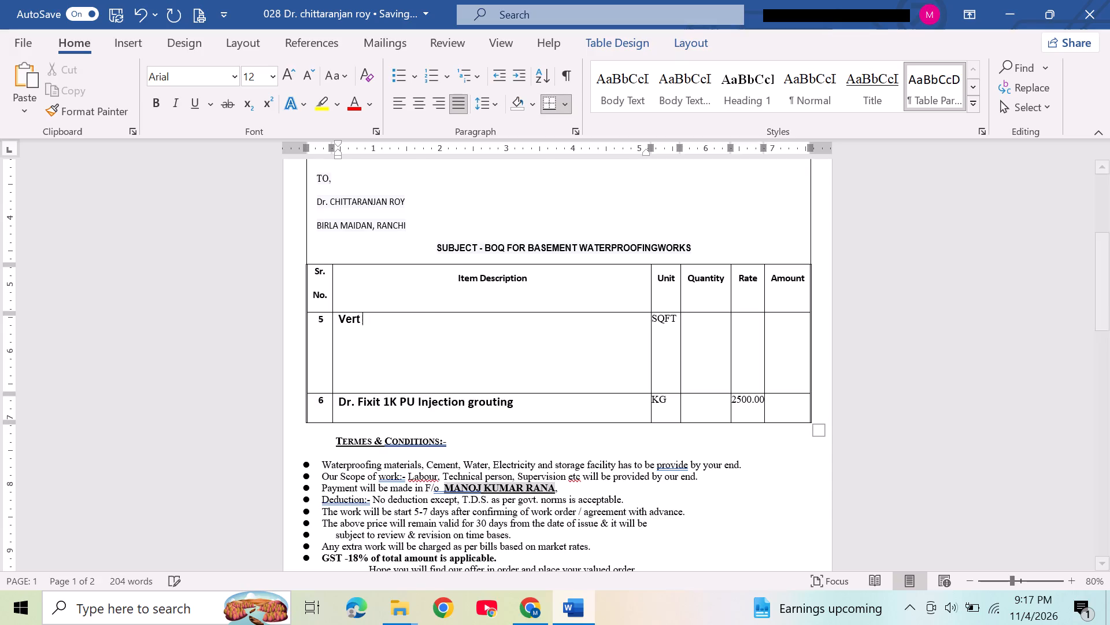
# Erase the "Dr. Fixit 1K PU Injection grouting" description from item 6, keeping its table row.
pyautogui.click(522, 405)
pyautogui.press('BackSpace')
pyautogui.press('BackSpace')
pyautogui.press('BackSpace')
pyautogui.press('BackSpace')
pyautogui.press('BackSpace')
pyautogui.press('BackSpace')
pyautogui.press('BackSpace')
pyautogui.press('BackSpace')
pyautogui.press('BackSpace')
pyautogui.press('BackSpace')
pyautogui.press('BackSpace')
pyautogui.press('BackSpace')
pyautogui.press('BackSpace')
pyautogui.press('BackSpace')
pyautogui.press('BackSpace')
pyautogui.press('BackSpace')
pyautogui.press('BackSpace')
pyautogui.press('BackSpace')
pyautogui.press('BackSpace')
pyautogui.press('BackSpace')
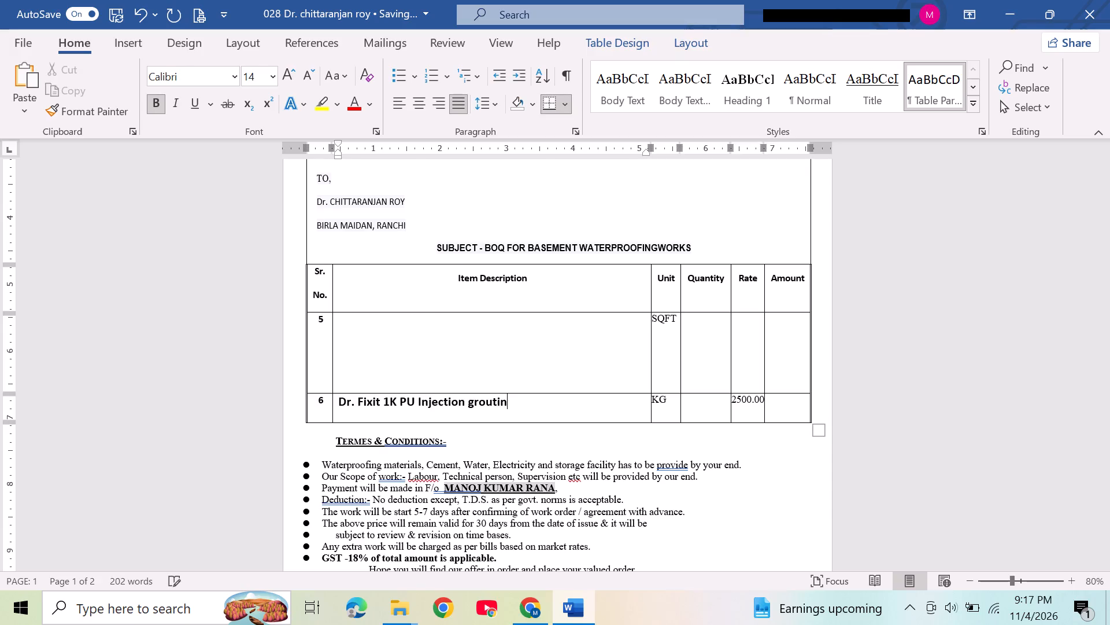
# Clear the serial number of the last row and renumber the item row above it as "1.".
pyautogui.click(328, 402)
pyautogui.press('BackSpace')
pyautogui.click(323, 326)
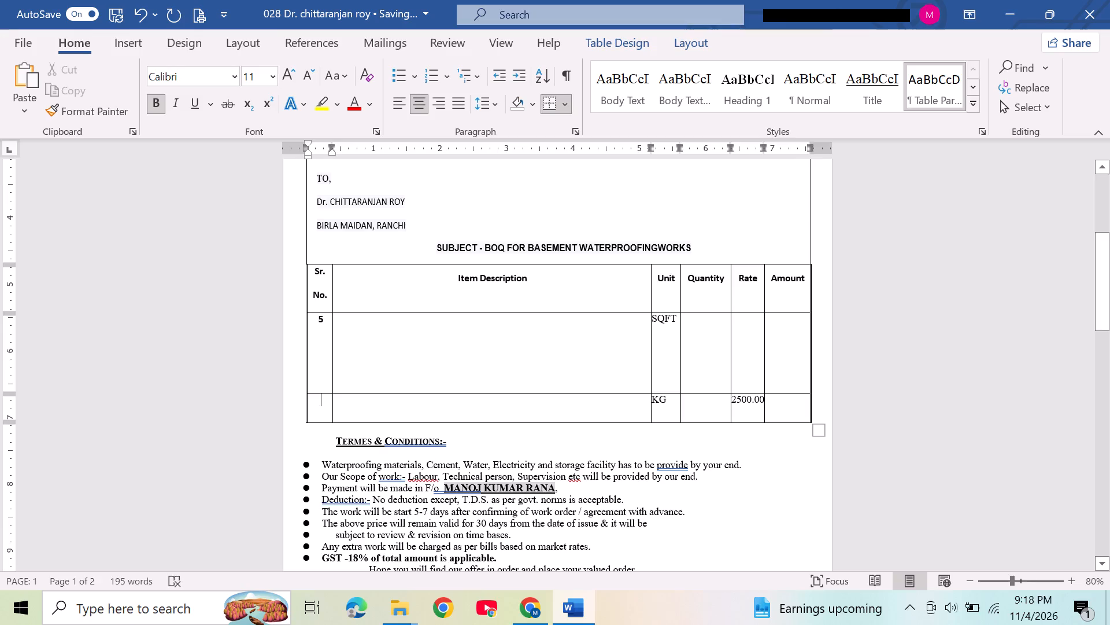
pyautogui.press('BackSpace')
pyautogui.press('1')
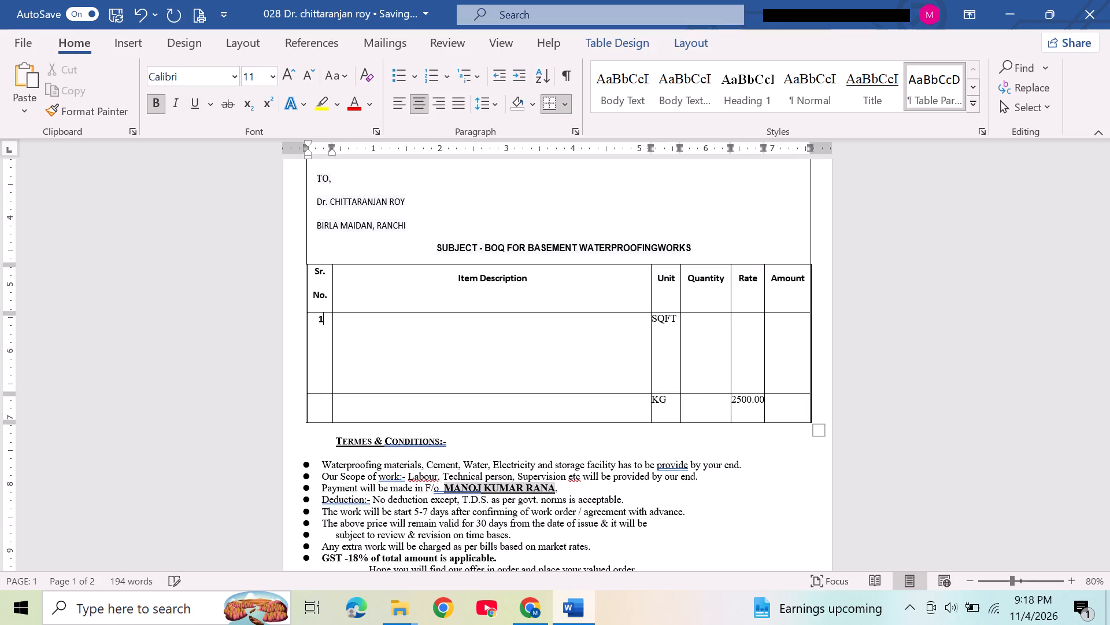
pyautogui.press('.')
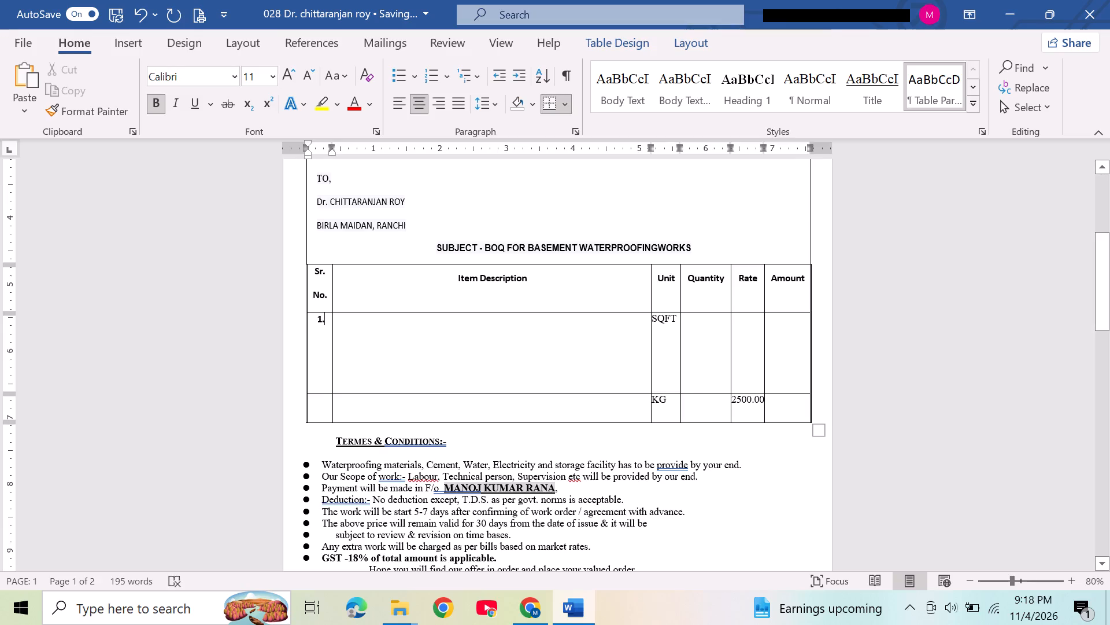
# Clear the KG and SQFT units from both remaining item rows and the rate from the last row.
pyautogui.click(667, 400)
pyautogui.press('BackSpace')
pyautogui.press('BackSpace')
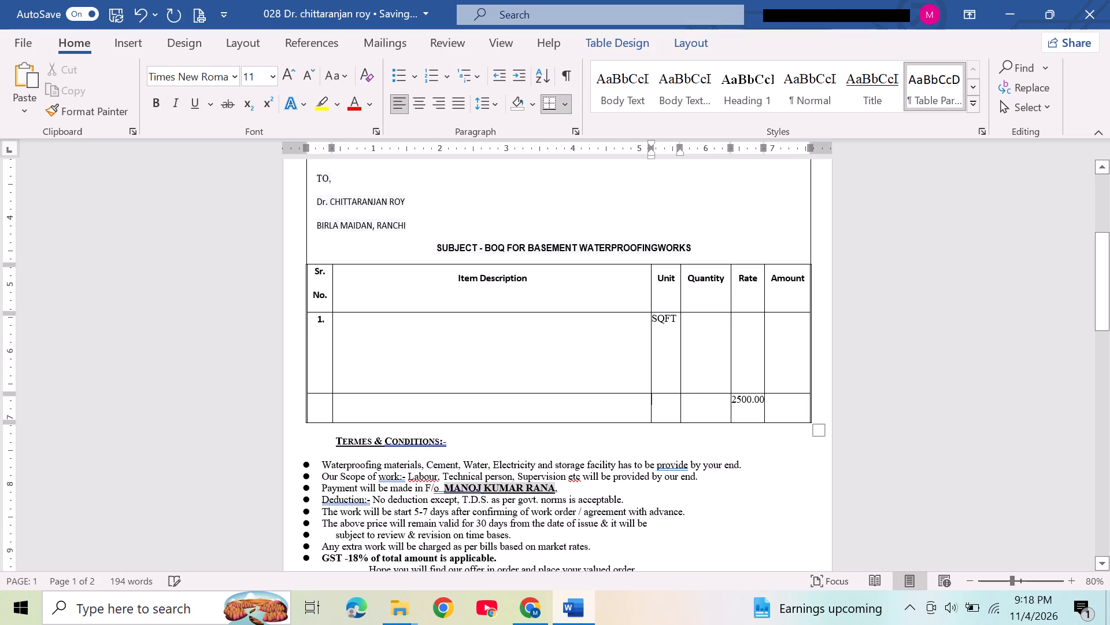
pyautogui.click(757, 410)
pyautogui.press('BackSpace')
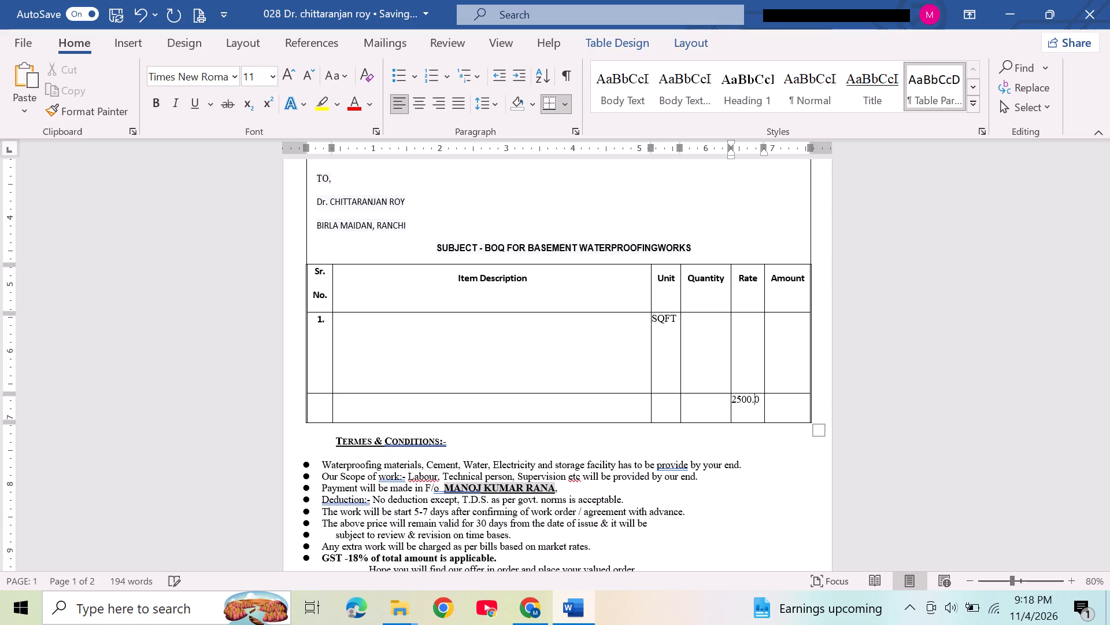
pyautogui.click(757, 410)
pyautogui.click(757, 410)
pyautogui.press('BackSpace')
pyautogui.press('BackSpace')
pyautogui.press('BackSpace')
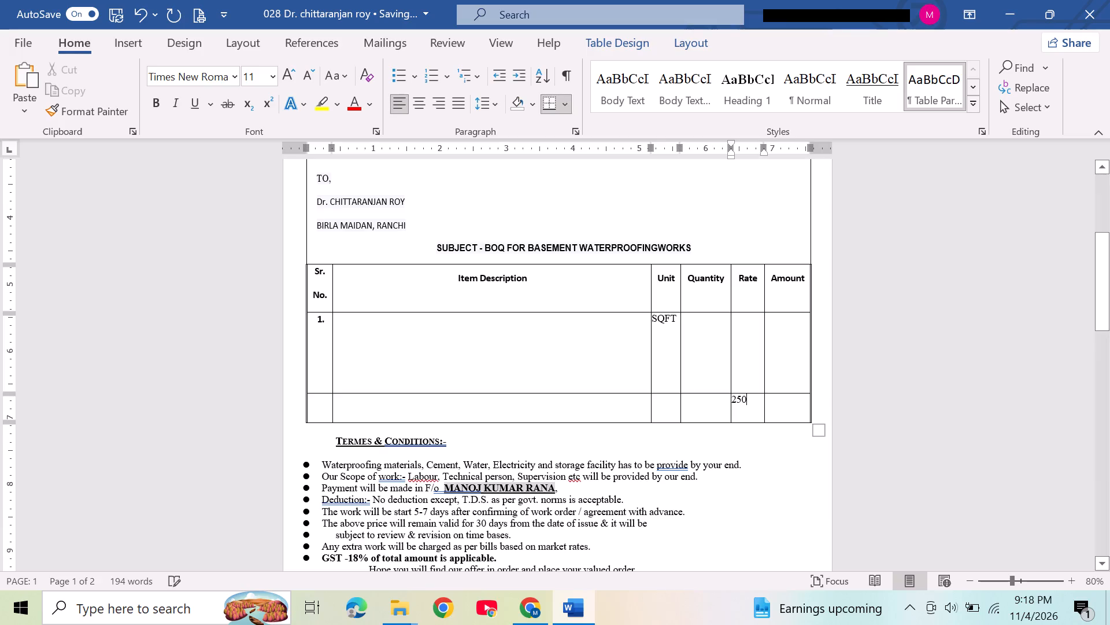
pyautogui.press('BackSpace')
pyautogui.press('BackSpace')
pyautogui.click(676, 345)
pyautogui.press('BackSpace')
pyautogui.press('BackSpace')
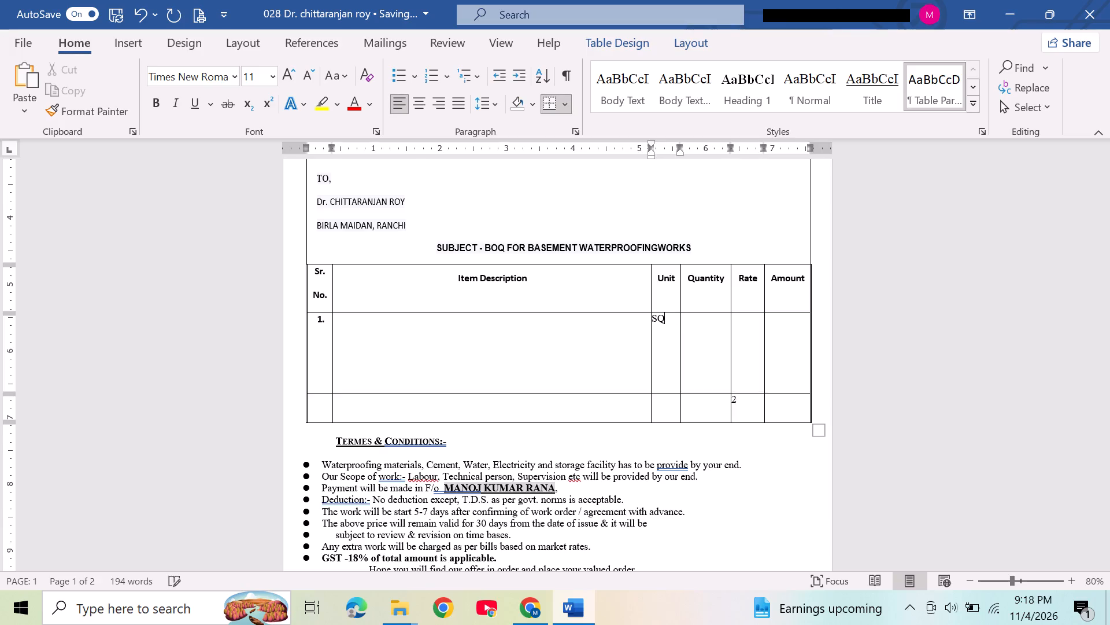
pyautogui.press('BackSpace')
pyautogui.press('BackSpace')
pyautogui.click(745, 400)
pyautogui.press('BackSpace')
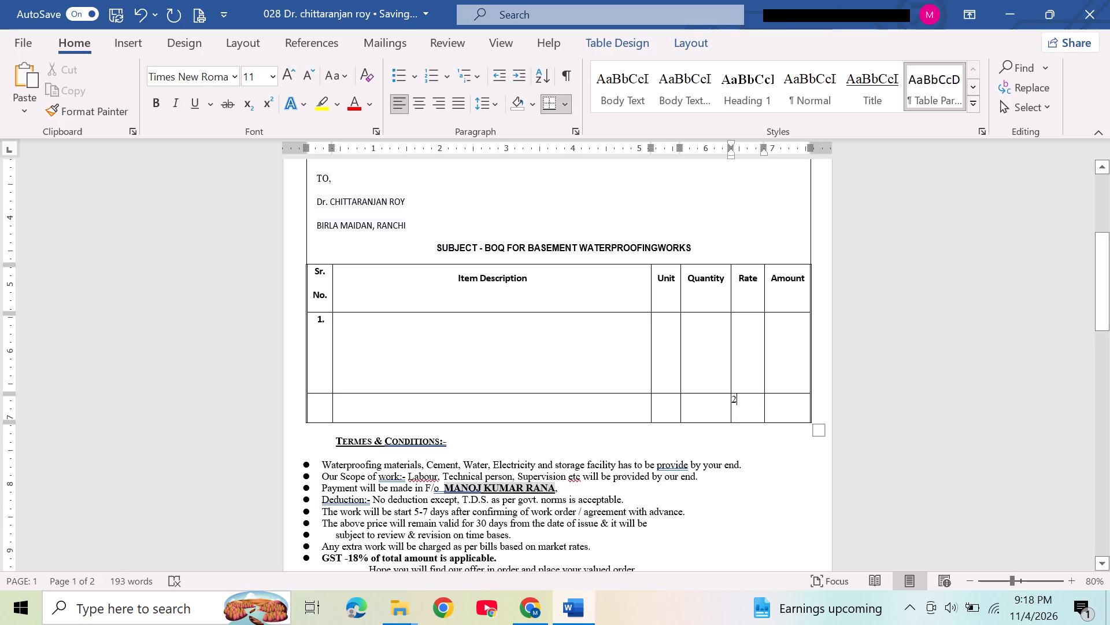
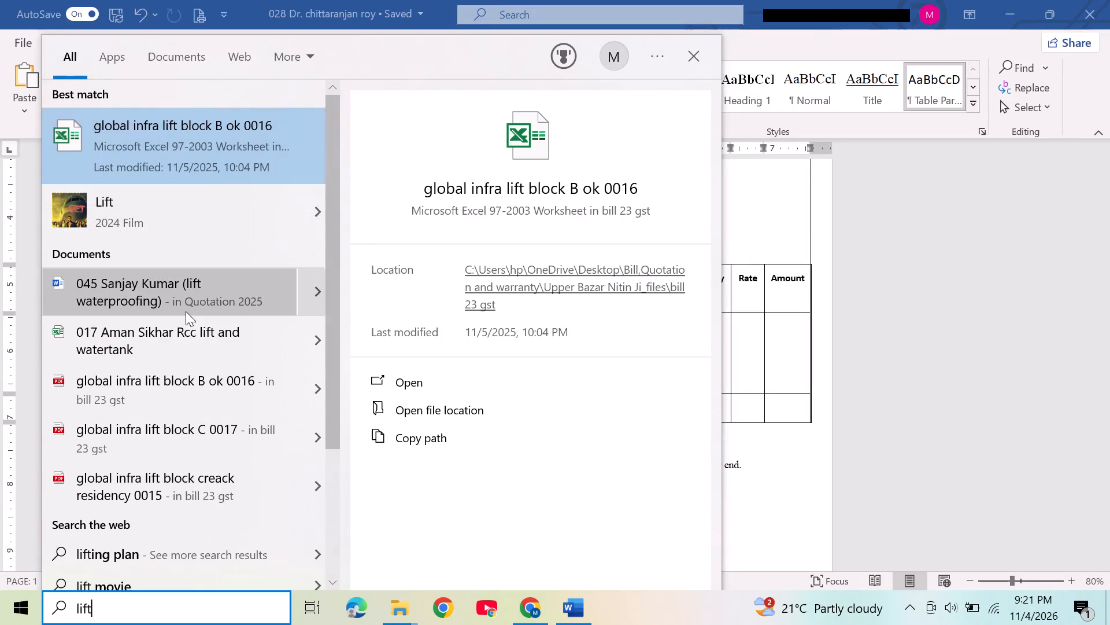
# Open the existing 045 lift waterproofing quotation from the search results and find its item table on page 2.
pyautogui.press('Return')
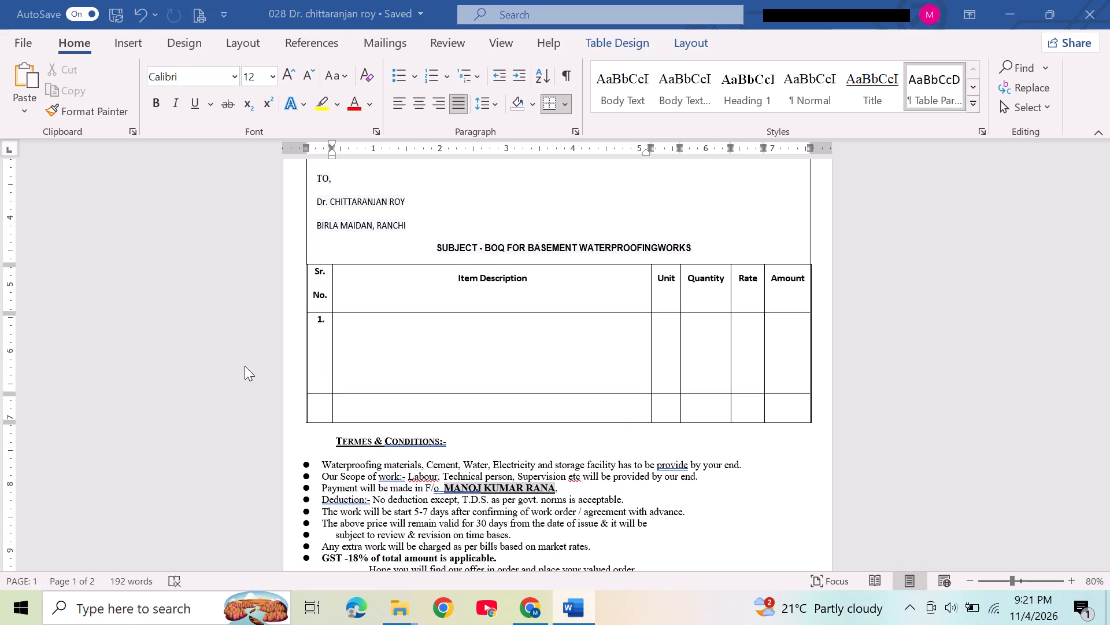
pyautogui.scroll(-6, 454, 433)
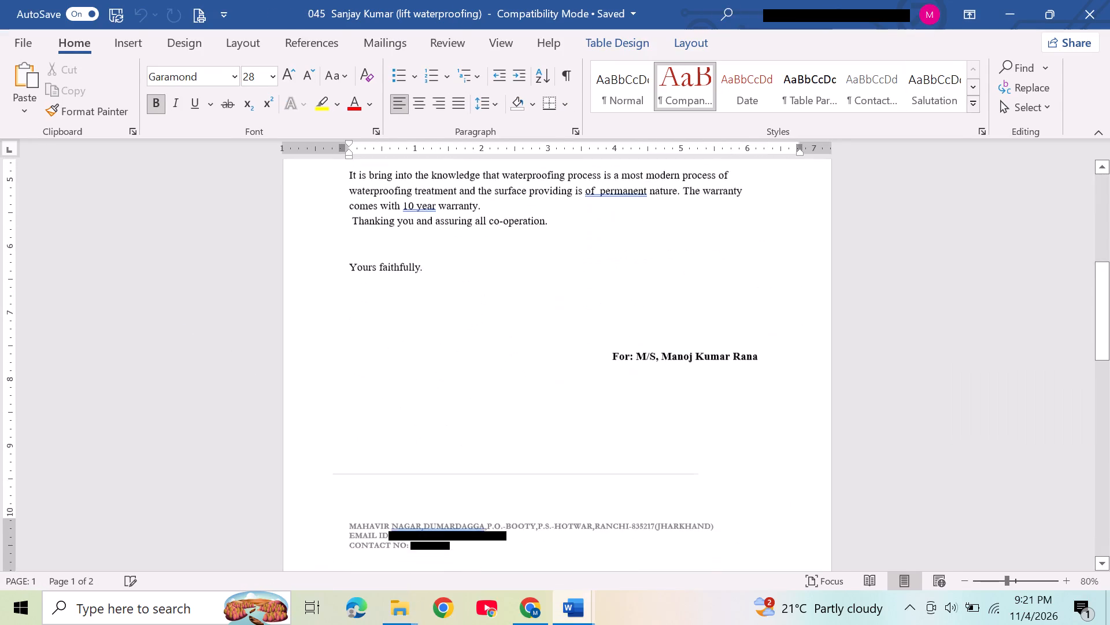
pyautogui.scroll(-3, 454, 433)
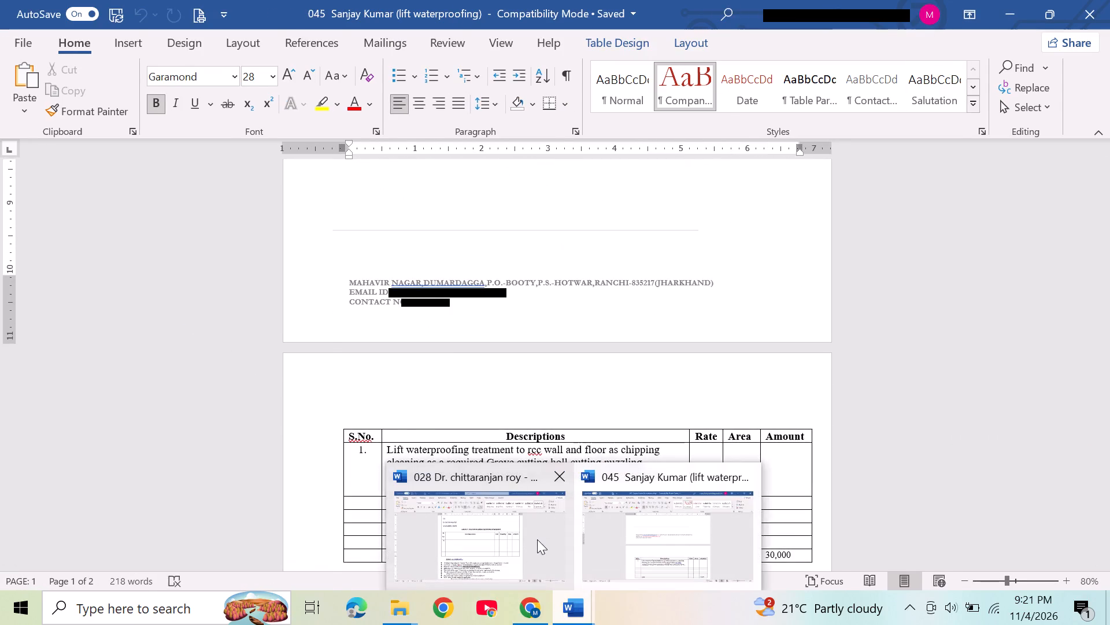
# Switch back to quotation 028 and change its reference number to BOQ/2026/028.
pyautogui.click(524, 529)
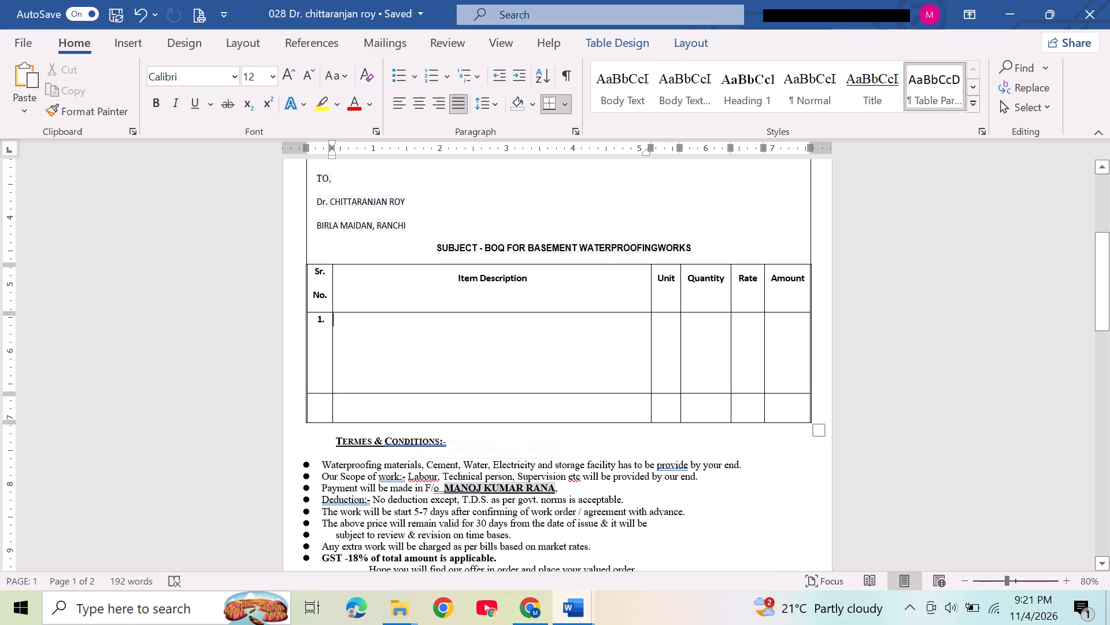
pyautogui.scroll(5, 557, 388)
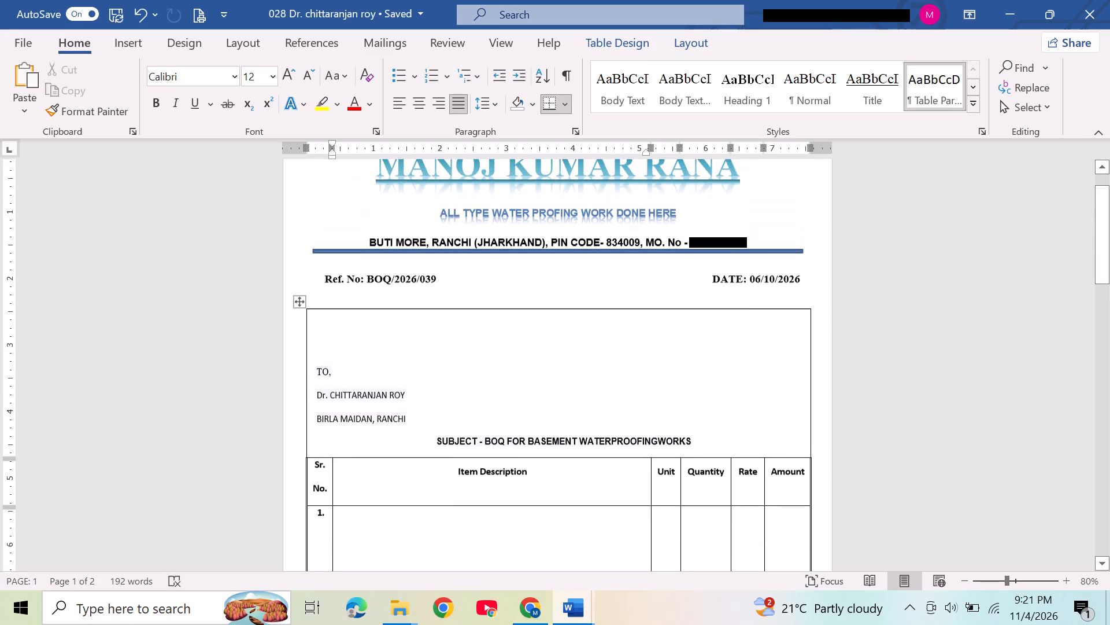
pyautogui.scroll(2, 557, 388)
pyautogui.scroll(-2, 557, 388)
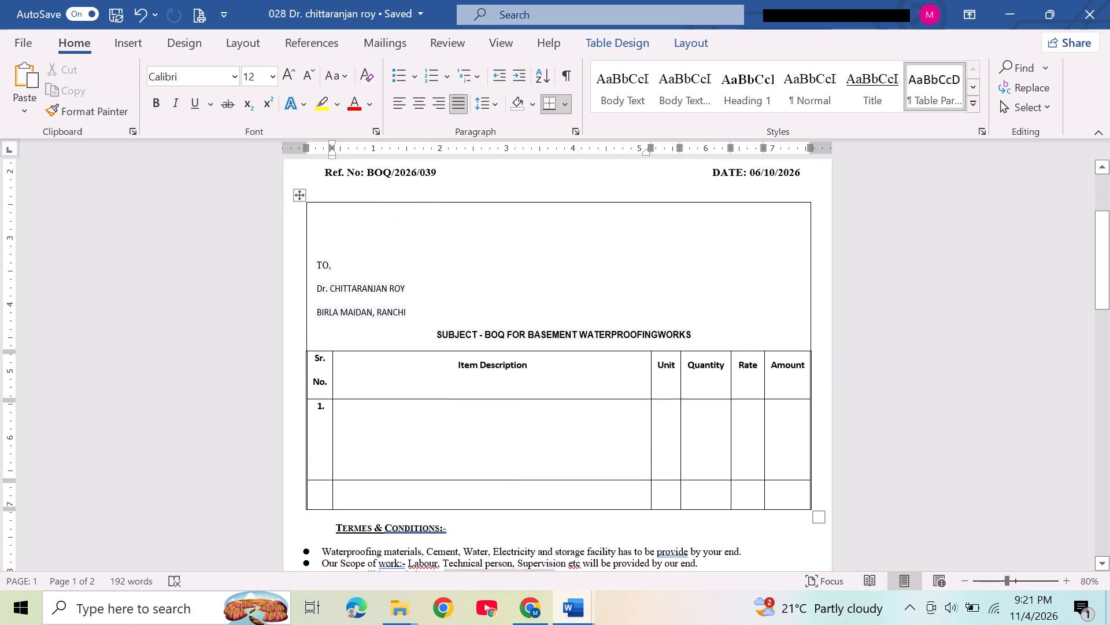
pyautogui.scroll(1, 572, 332)
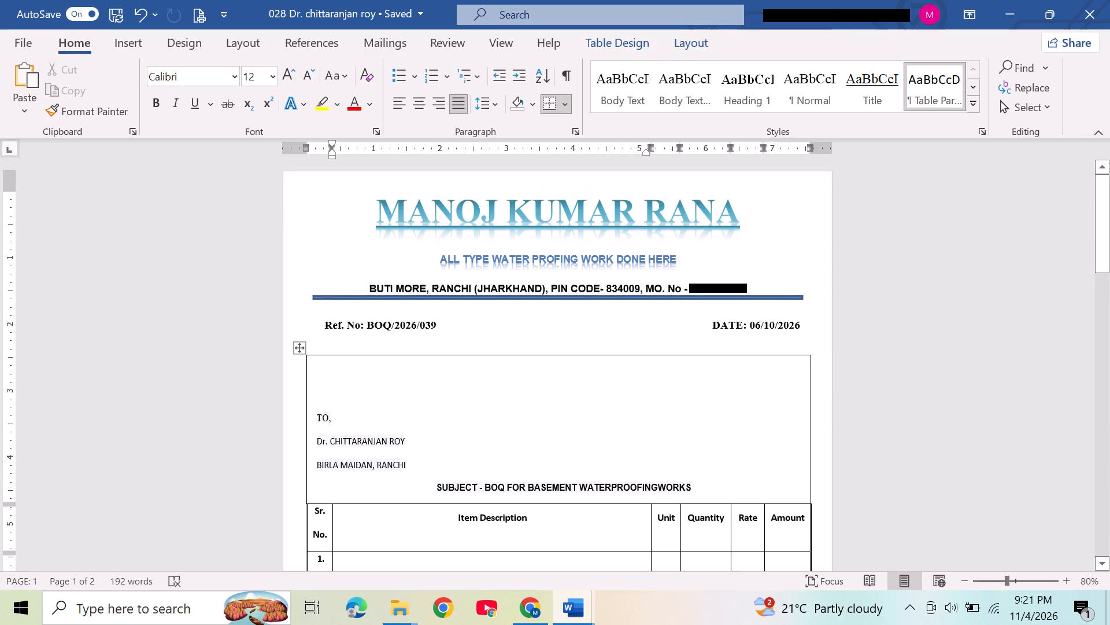
pyautogui.scroll(1, 572, 332)
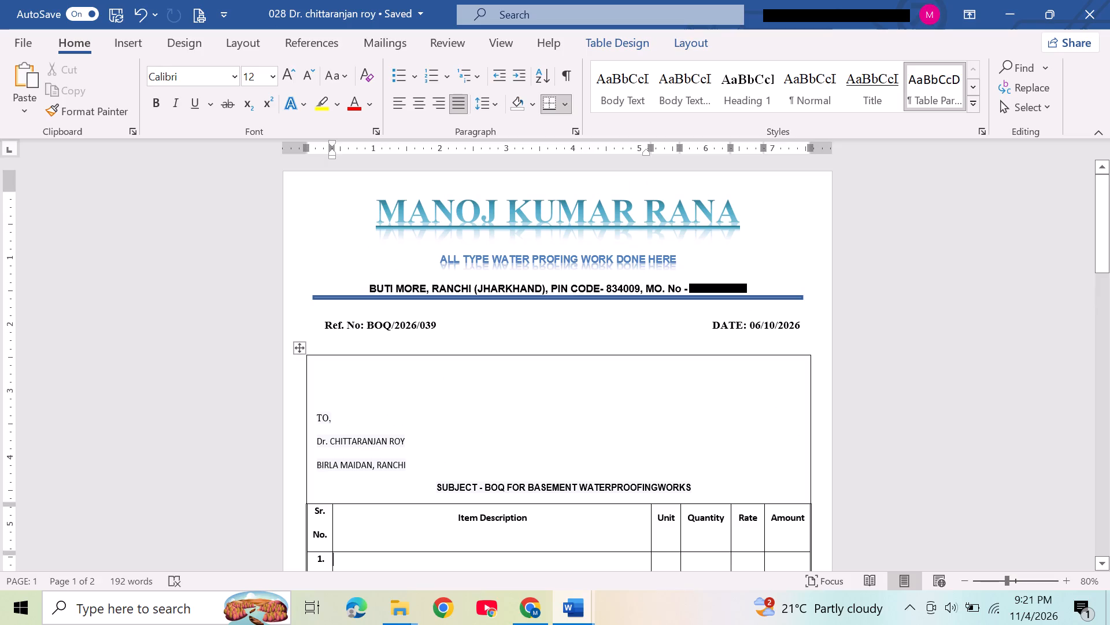
pyautogui.click(435, 323)
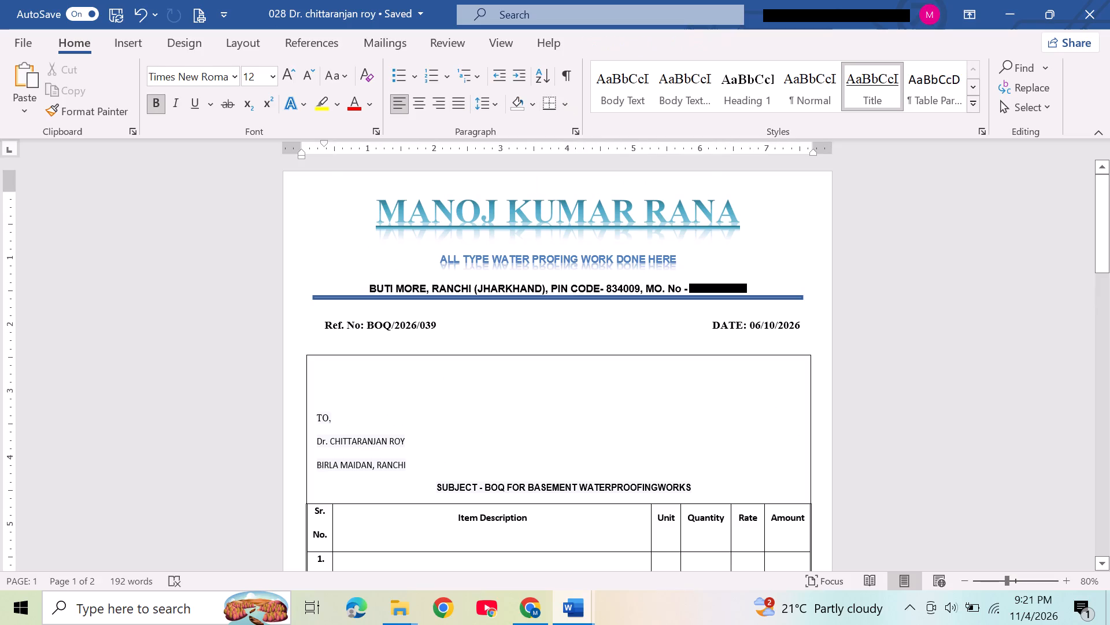
pyautogui.press('BackSpace')
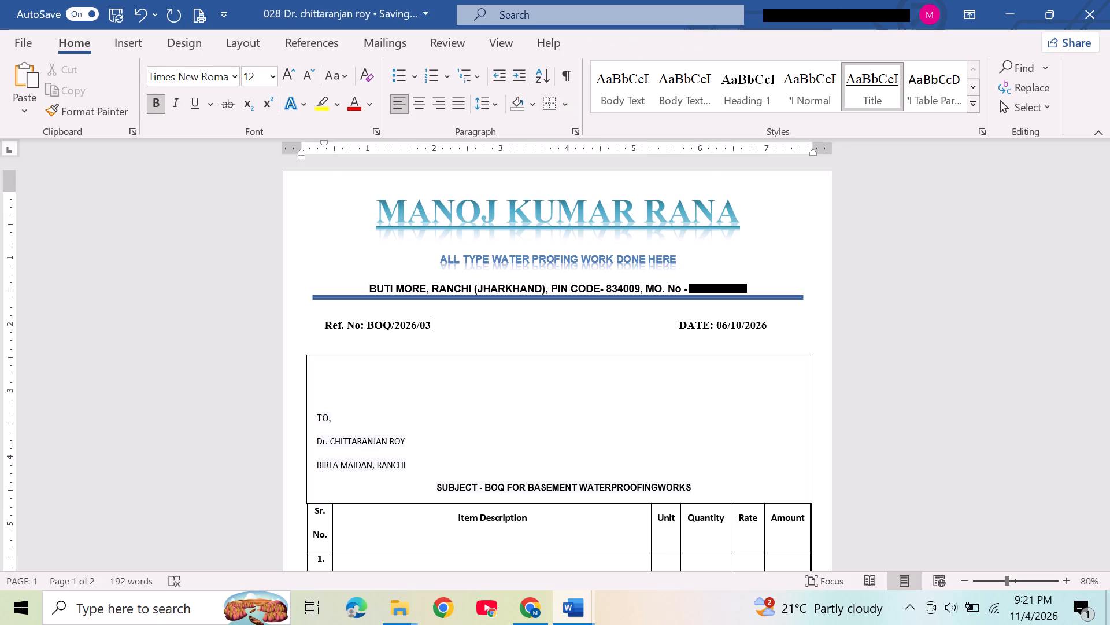
pyautogui.press('BackSpace')
pyautogui.write('28')
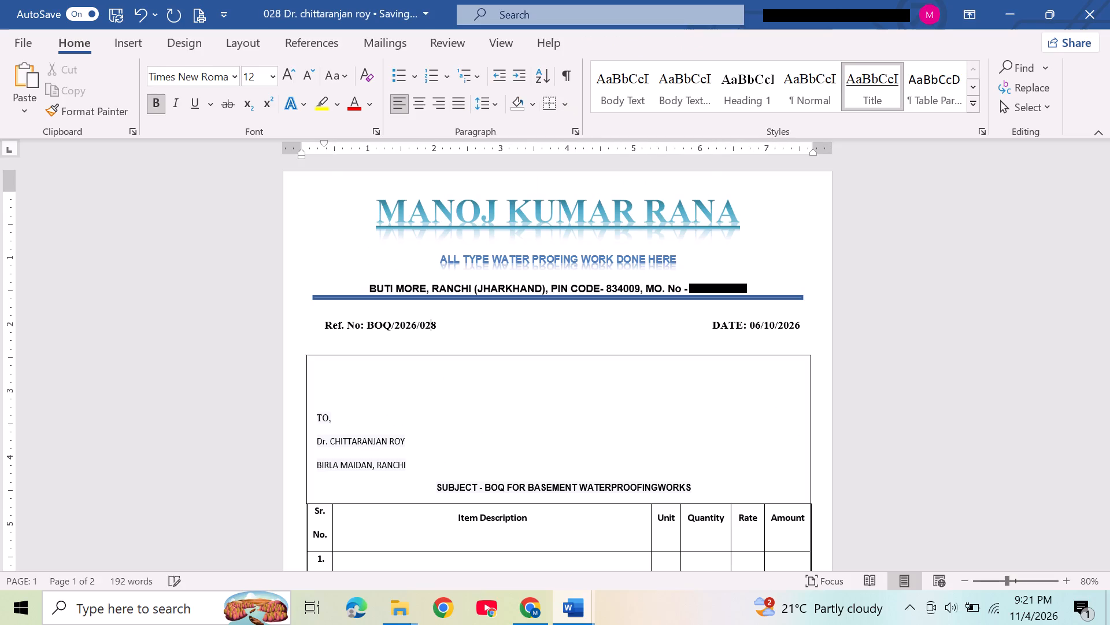
# Set the quotation date to 04/11/2026.
pyautogui.click(759, 321)
pyautogui.press('BackSpace')
pyautogui.press('BackSpace')
pyautogui.press('0')
pyautogui.press('4')
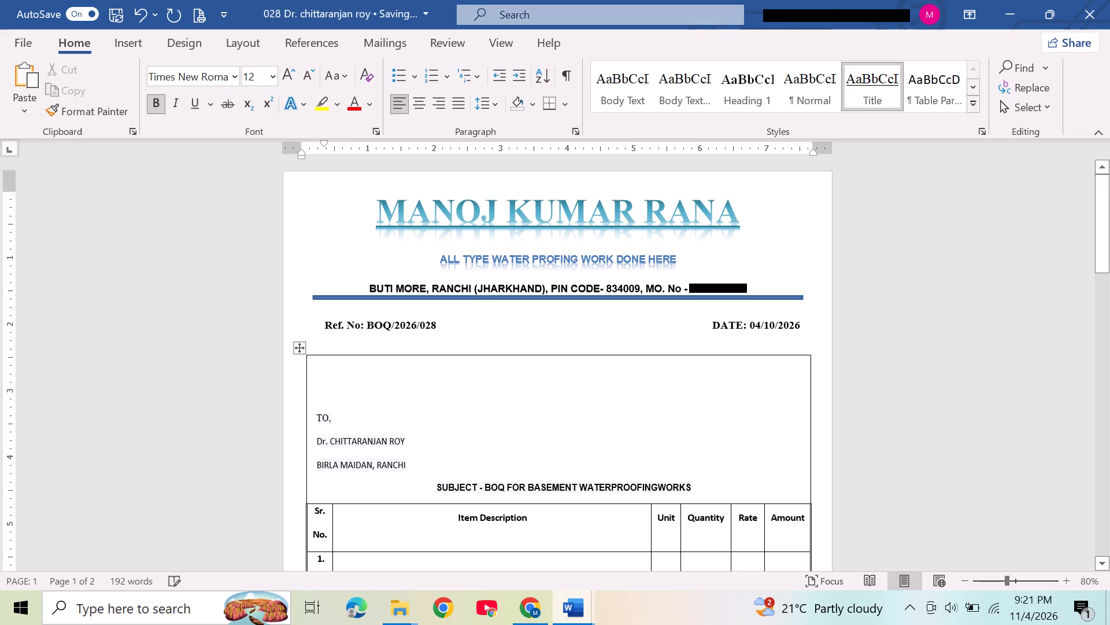
pyautogui.press('Right')
pyautogui.press('Right')
pyautogui.press('Right')
pyautogui.press('BackSpace')
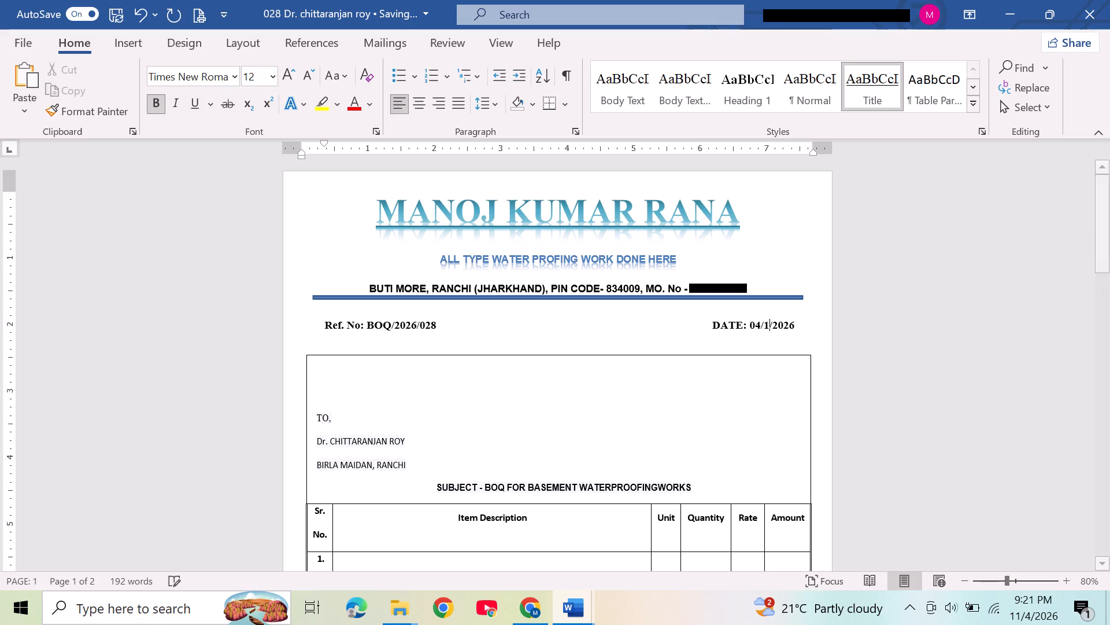
pyautogui.press('1')
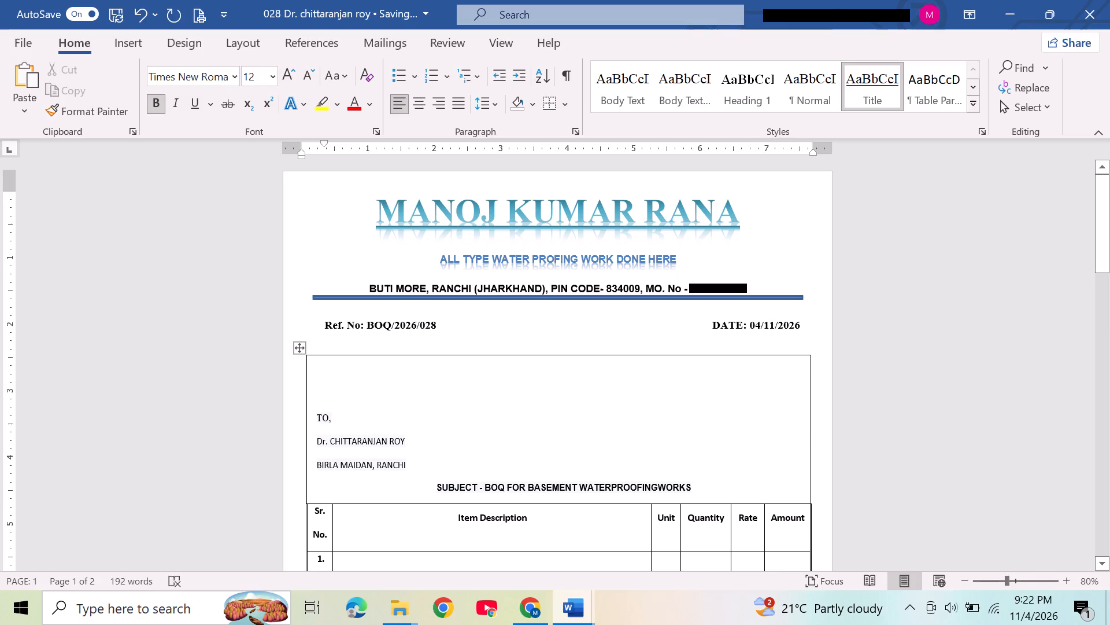
# Delete the client's address line beneath the doctor's name in the addressee block.
pyautogui.scroll(-4, 532, 370)
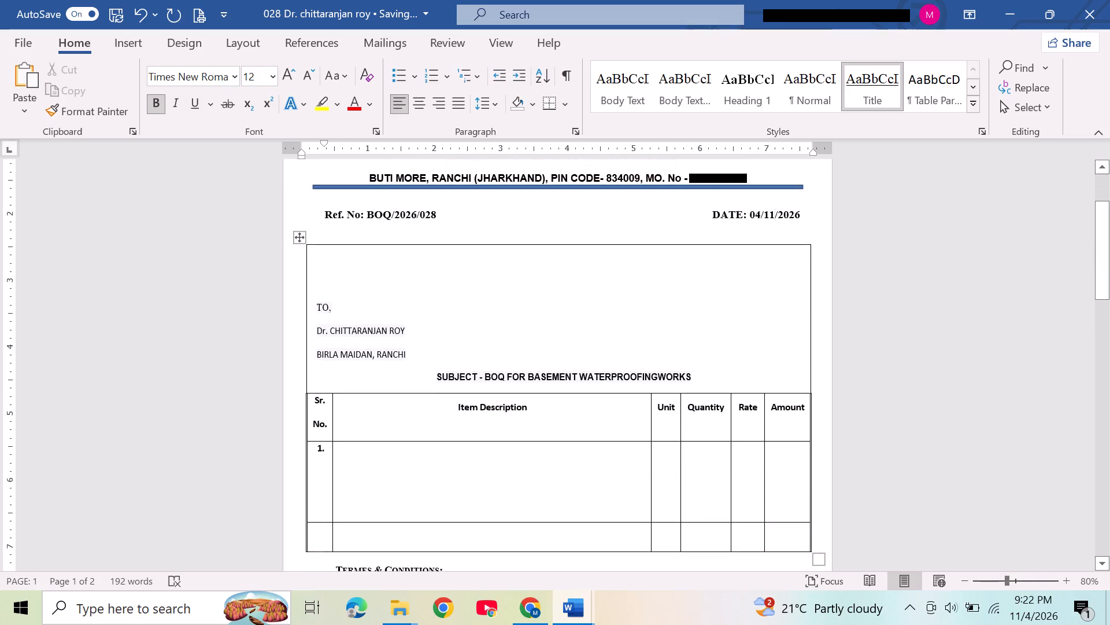
pyautogui.scroll(-1, 532, 370)
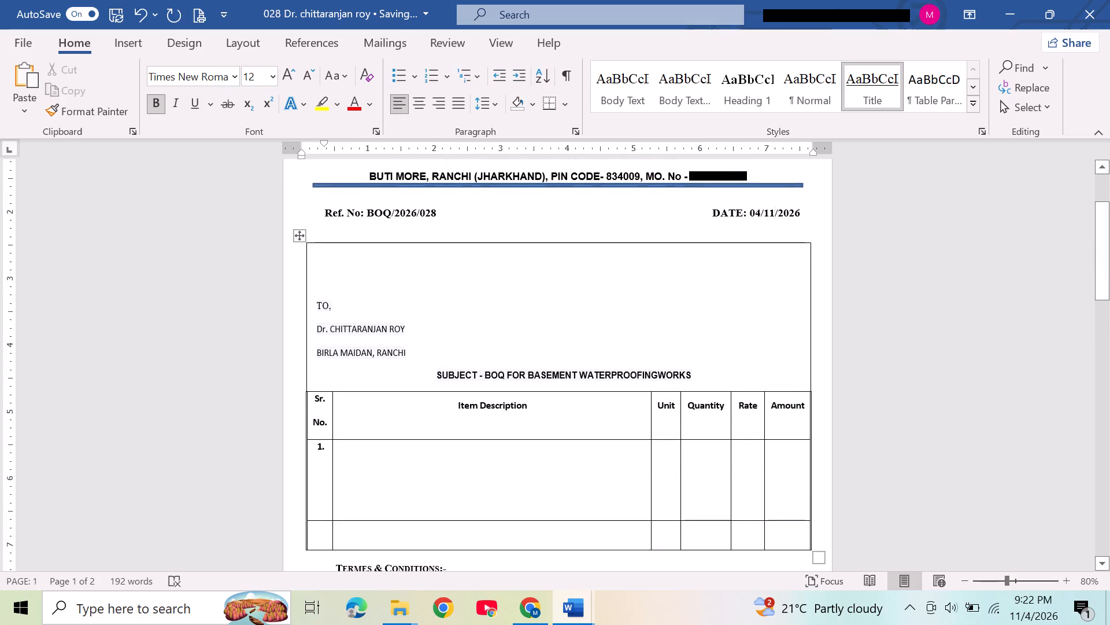
pyautogui.moveTo(406, 352); pyautogui.dragTo(339, 359)
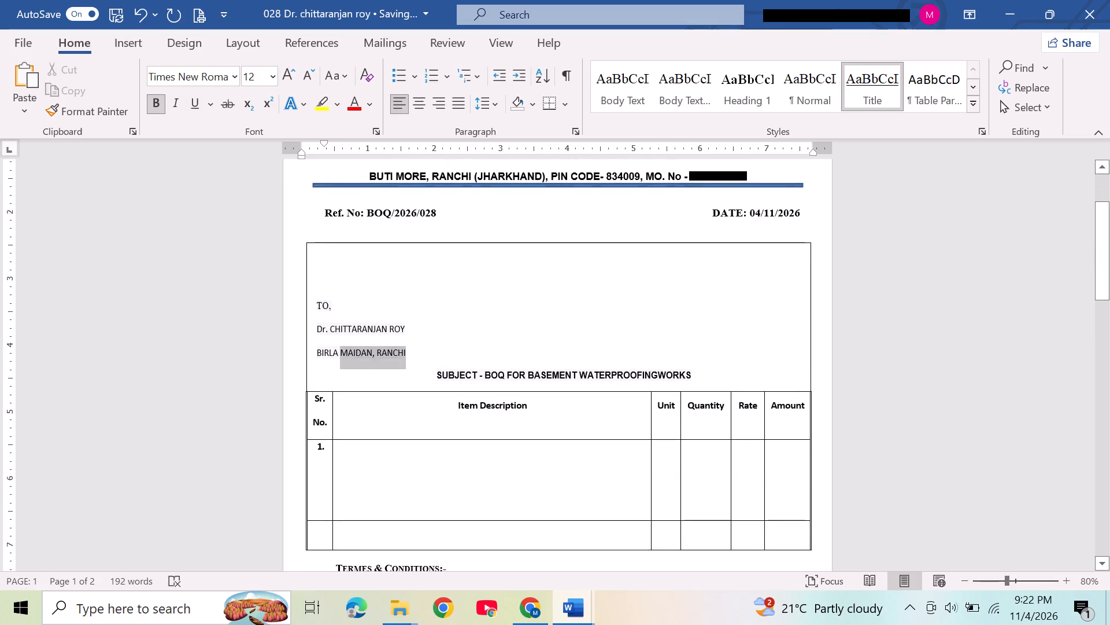
pyautogui.moveTo(339, 359); pyautogui.dragTo(320, 354)
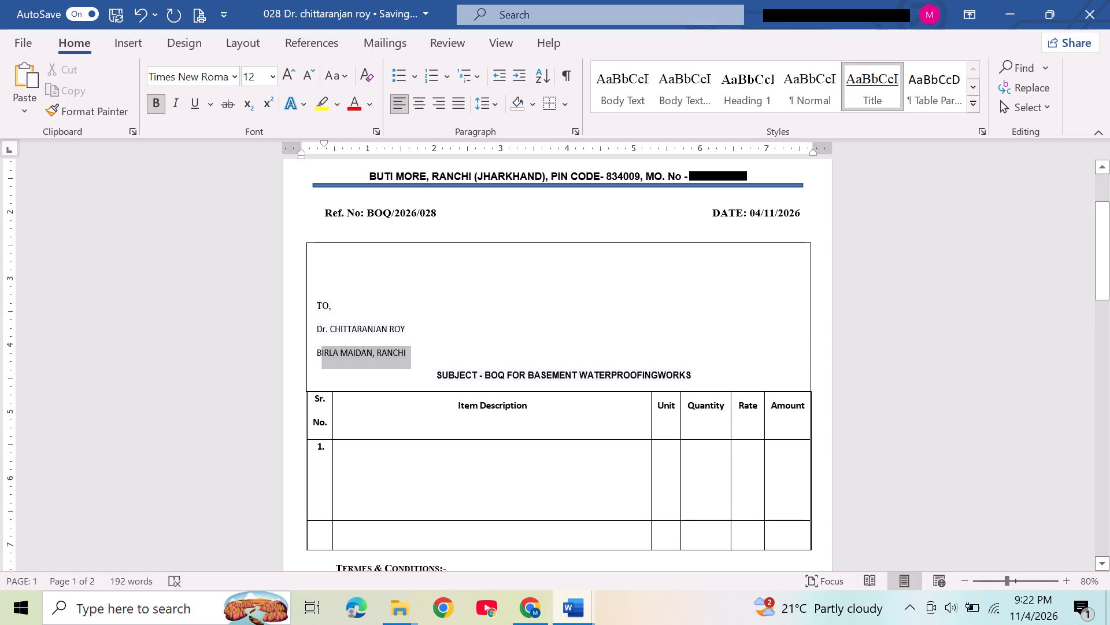
pyautogui.moveTo(320, 354); pyautogui.dragTo(316, 354)
pyautogui.press('BackSpace')
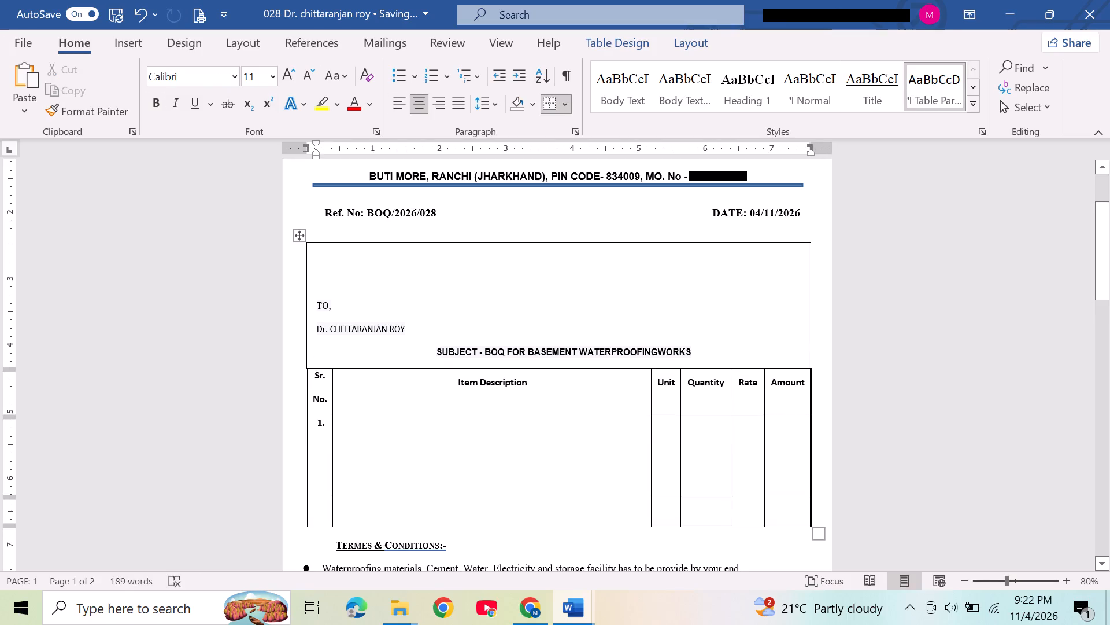
# Replace the word "BASEMENT" in the subject line with "LIFT".
pyautogui.moveTo(575, 350); pyautogui.dragTo(530, 350)
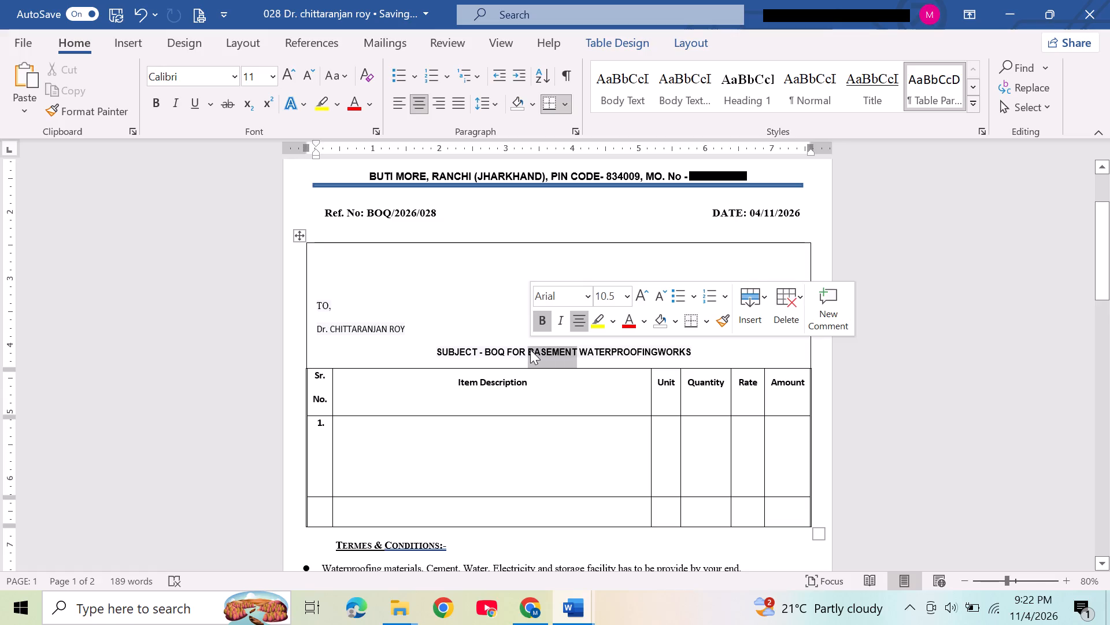
pyautogui.hotkey('shift', 'l')
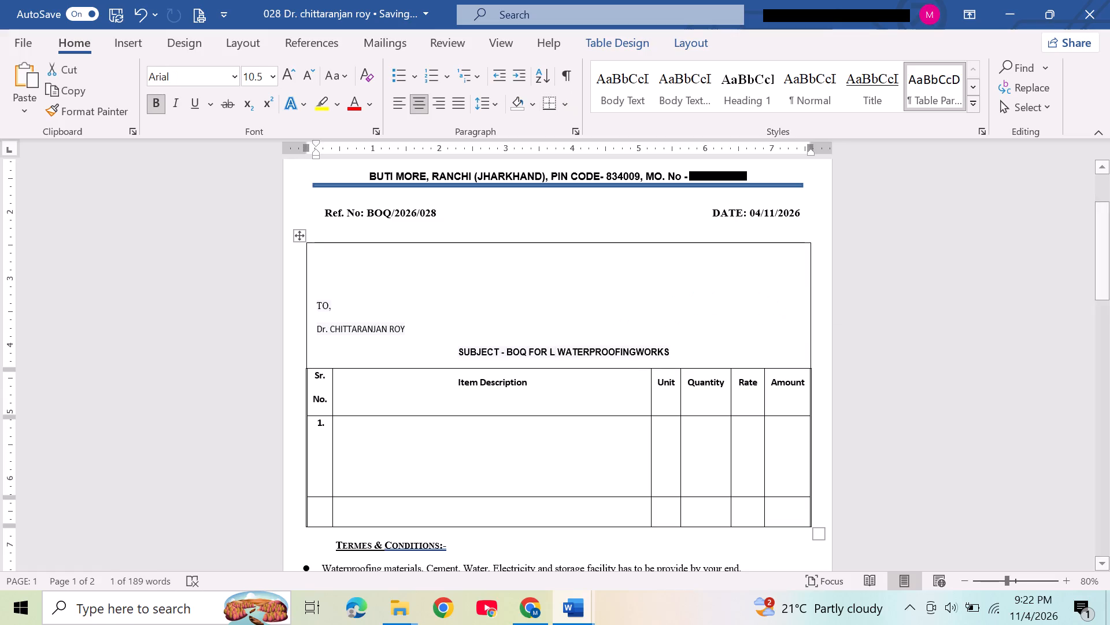
pyautogui.press('i')
pyautogui.press('BackSpace')
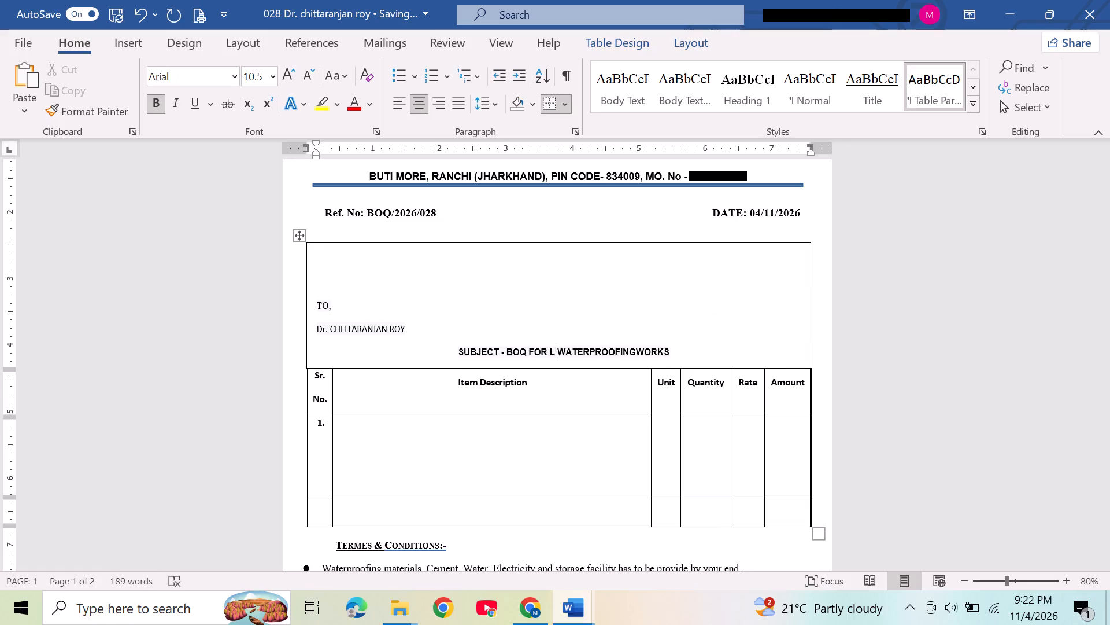
pyautogui.write('IFT')
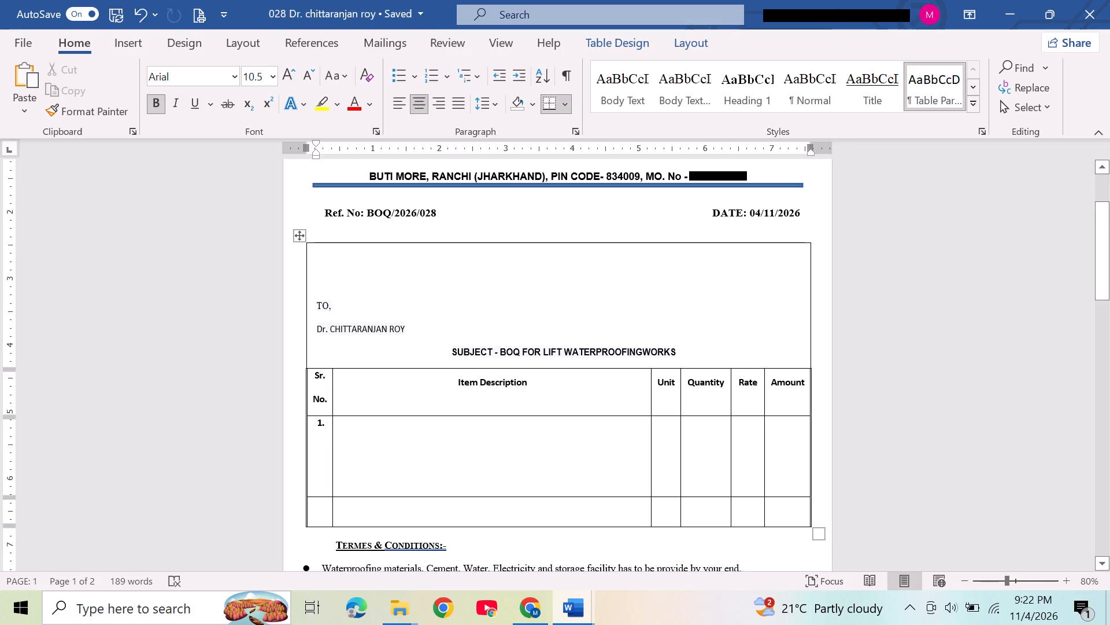
# Copy the lift waterproofing treatment description from item 1 of quotation 045 into the empty item 1 description of quotation 028.
pyautogui.scroll(-1, 579, 361)
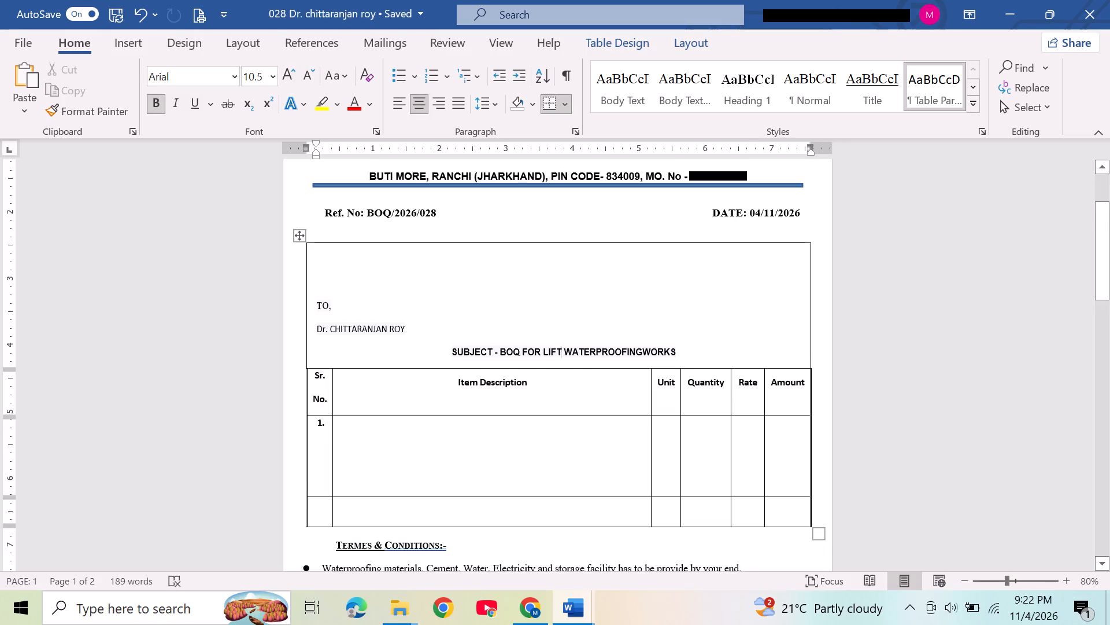
pyautogui.scroll(-1, 579, 361)
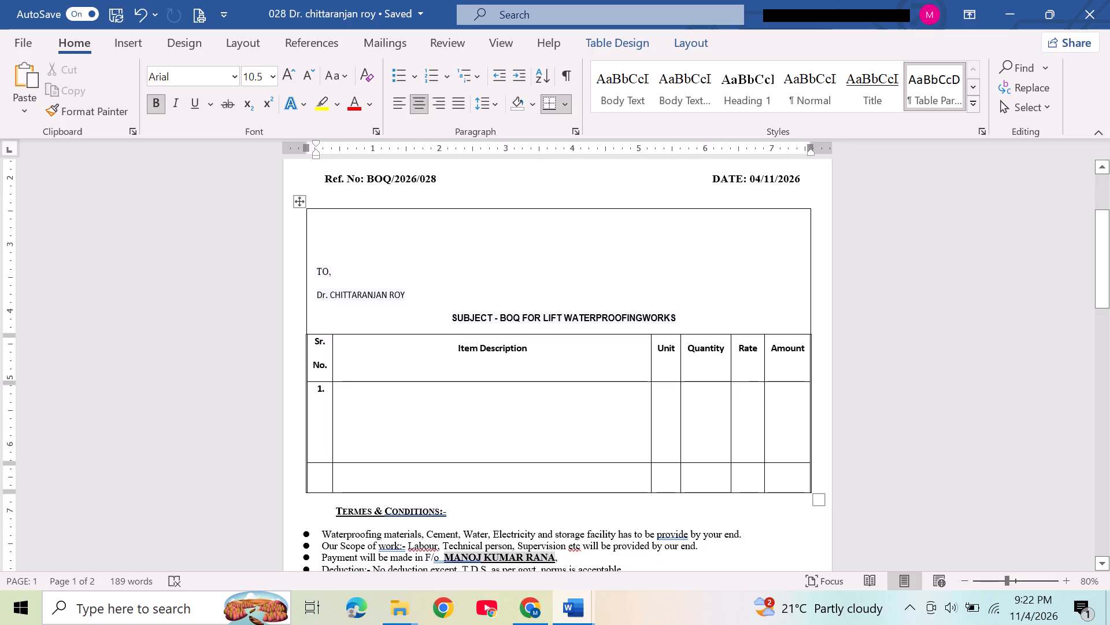
pyautogui.scroll(-1, 579, 361)
pyautogui.click(474, 383)
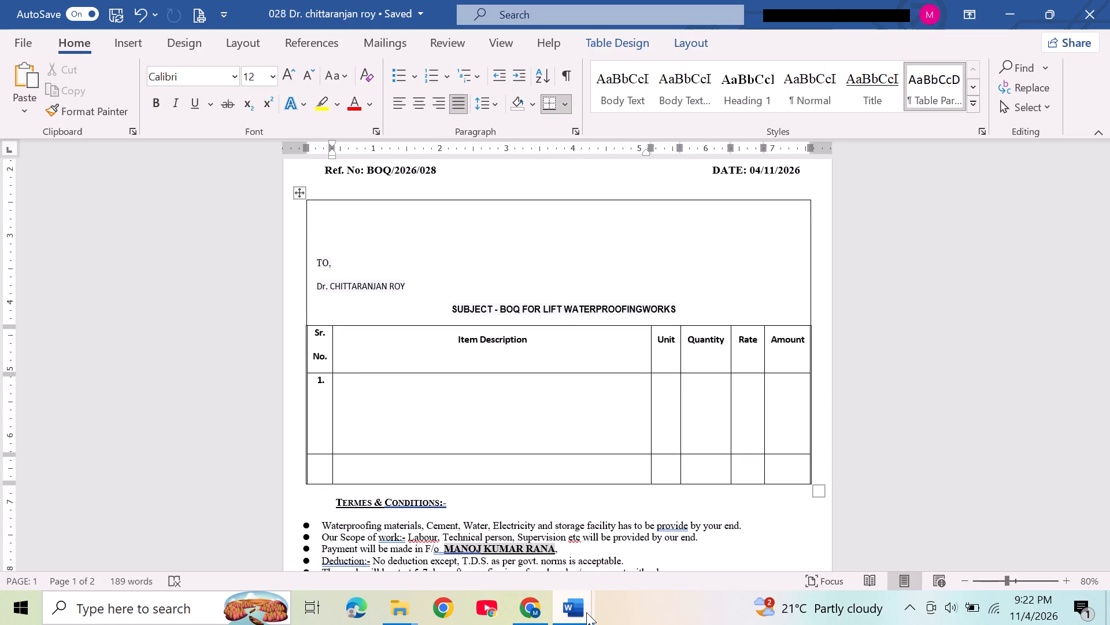
pyautogui.click(632, 553)
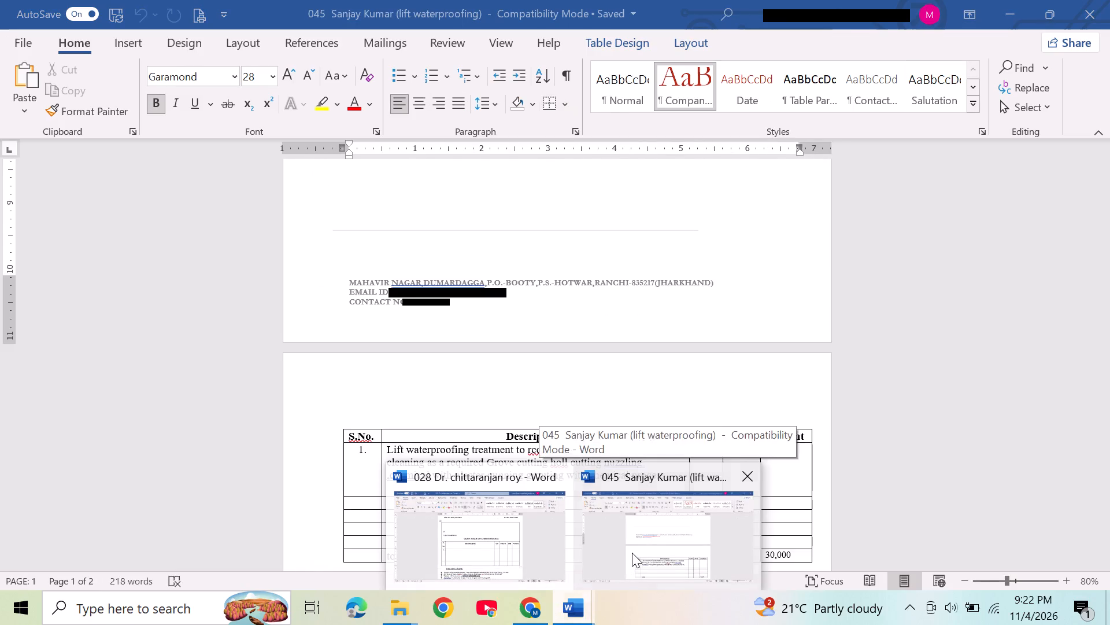
pyautogui.moveTo(657, 487); pyautogui.dragTo(563, 461)
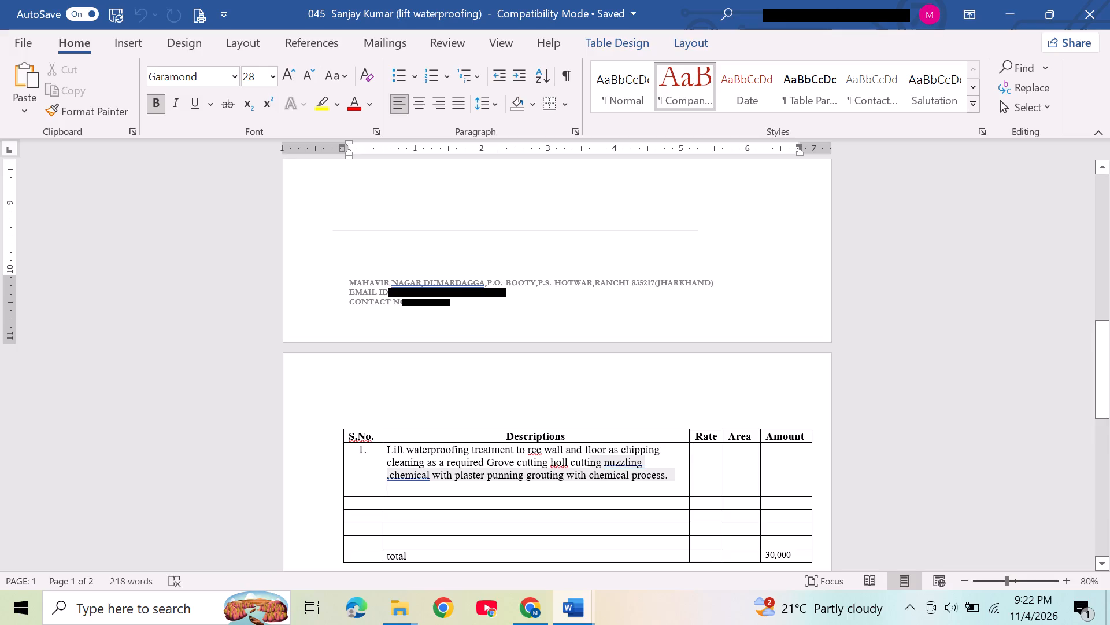
pyautogui.moveTo(563, 461); pyautogui.dragTo(399, 448)
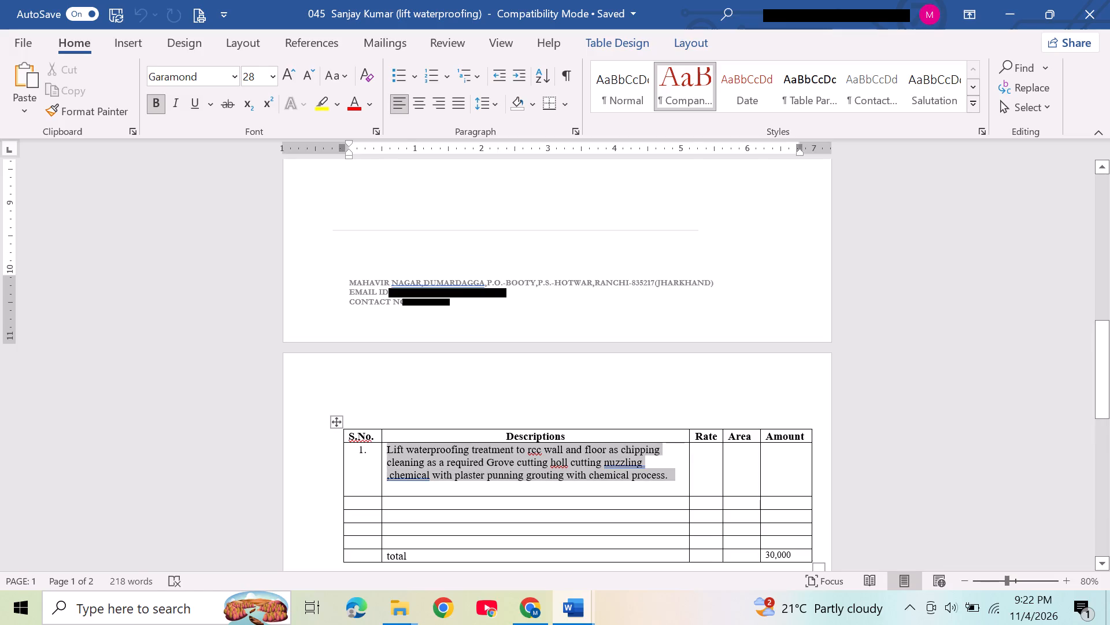
pyautogui.hotkey('shift', 'c')
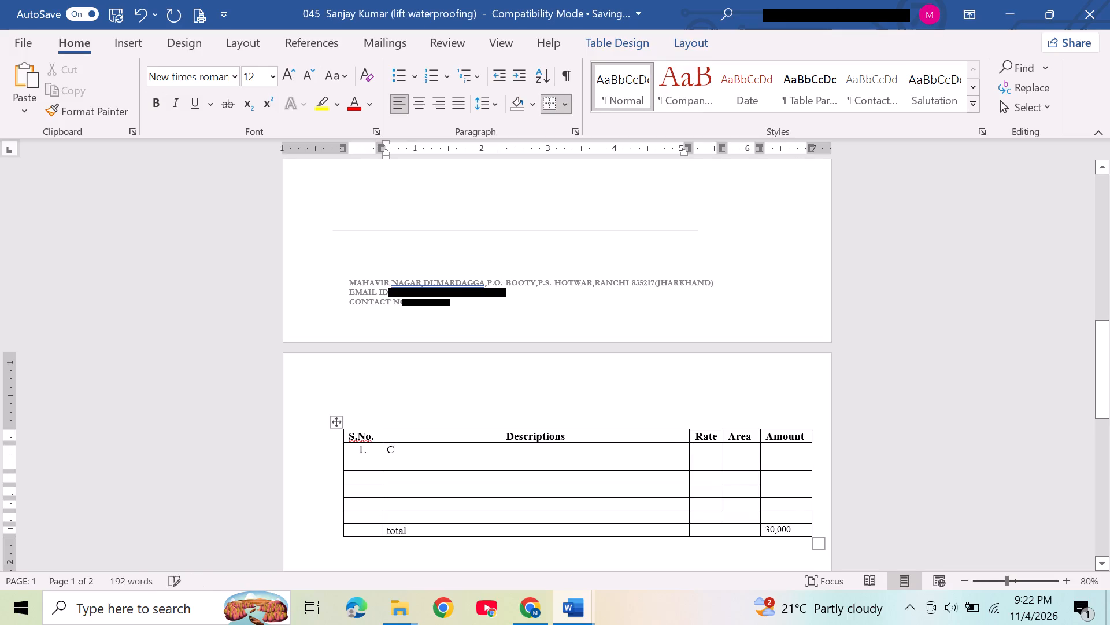
pyautogui.hotkey('ctrl', 'z')
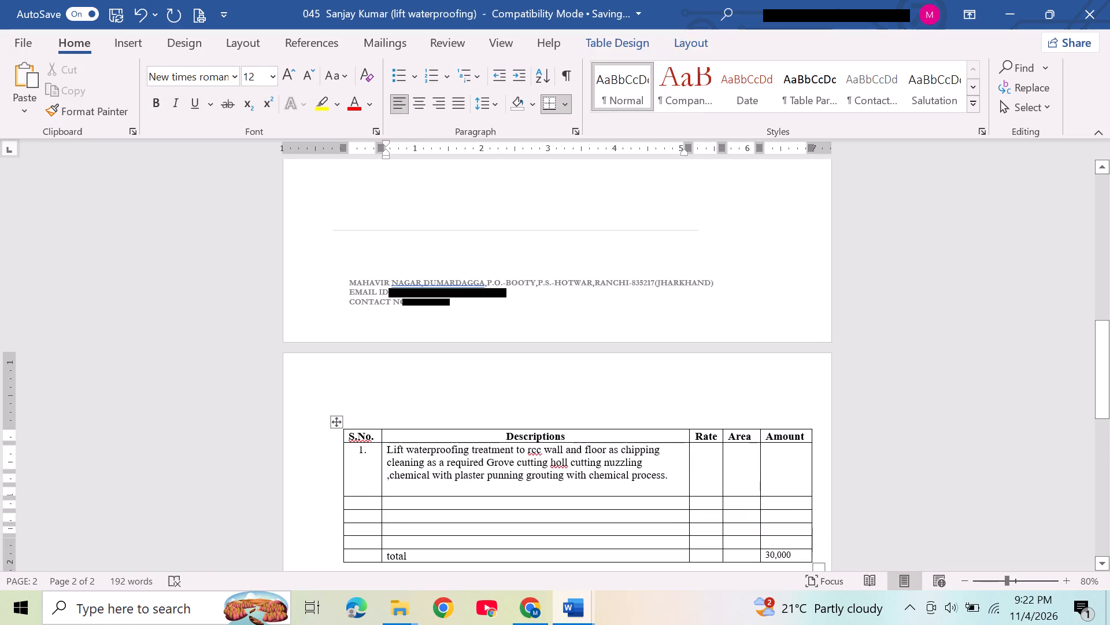
pyautogui.hotkey('ctrl', 'c')
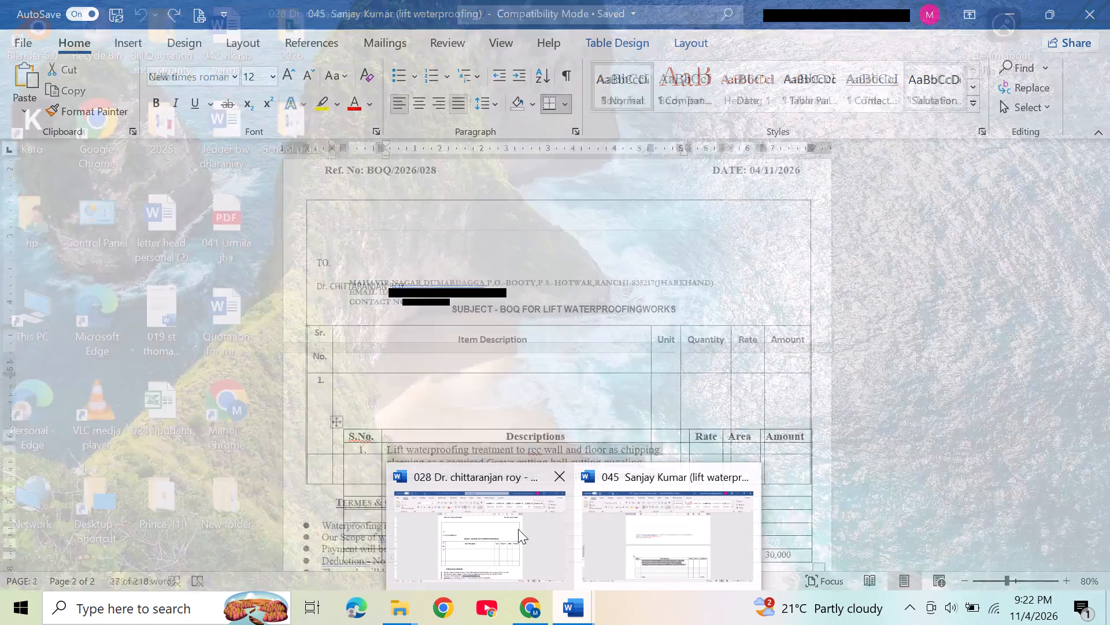
pyautogui.click(495, 521)
pyautogui.hotkey('ctrl', 'v')
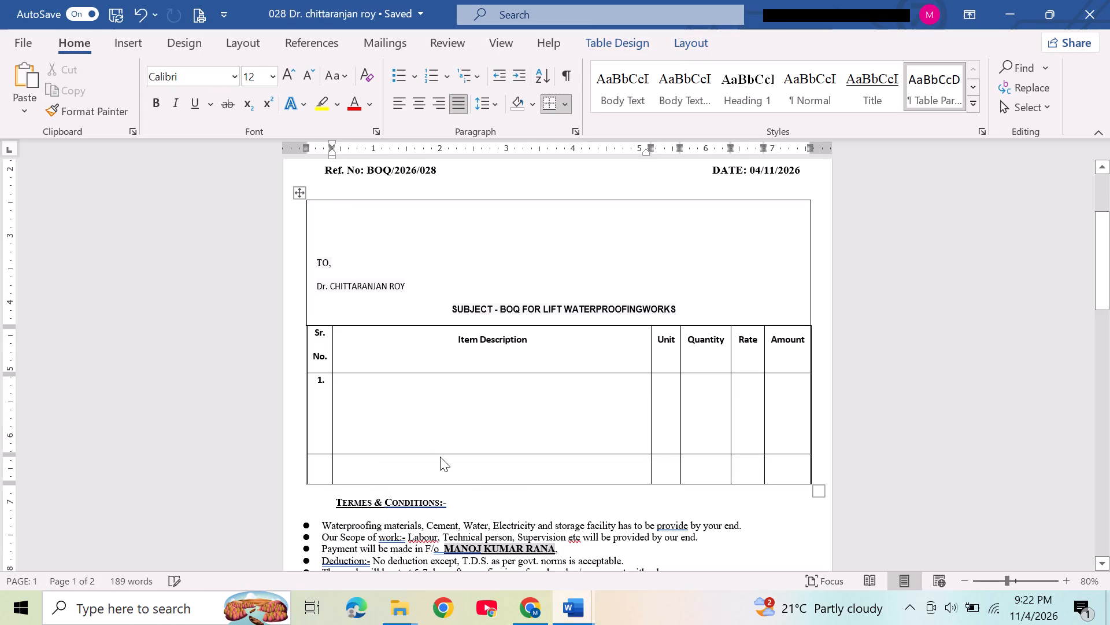
pyautogui.scroll(-1, 608, 447)
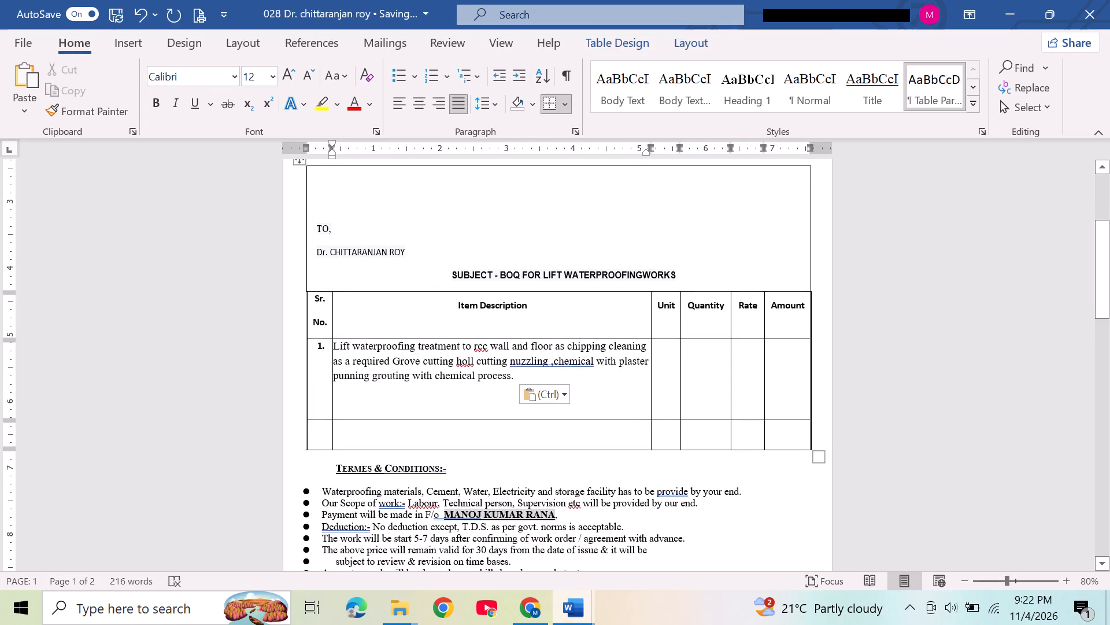
# Enter 30,000 as the amount for item 1, one line below the top of its cell.
pyautogui.click(786, 386)
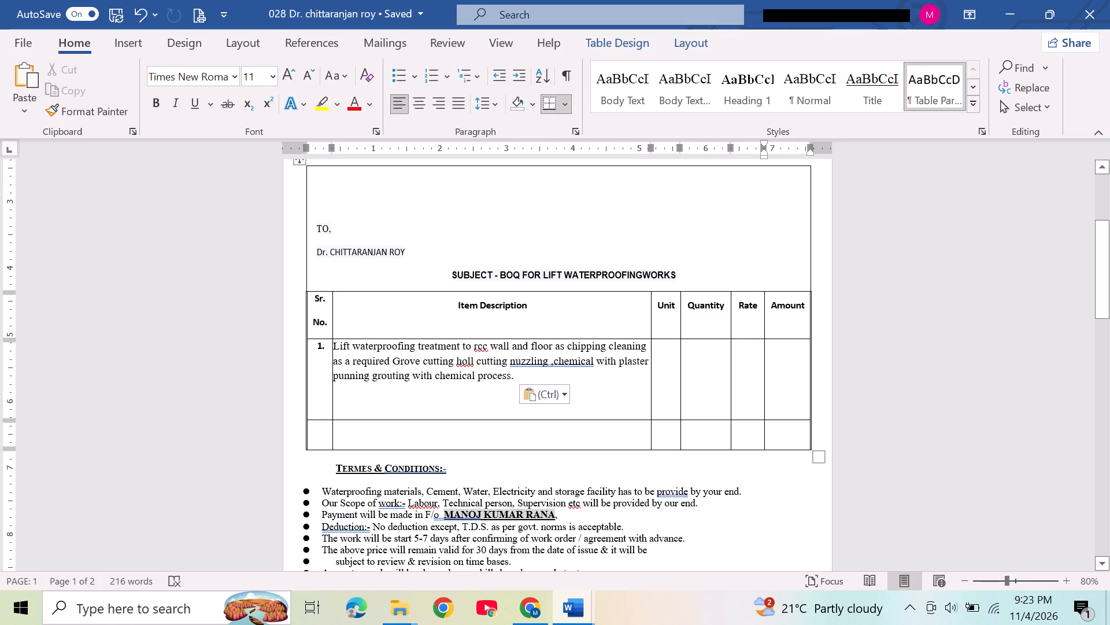
pyautogui.press('Return')
pyautogui.press('Return')
pyautogui.press('Return')
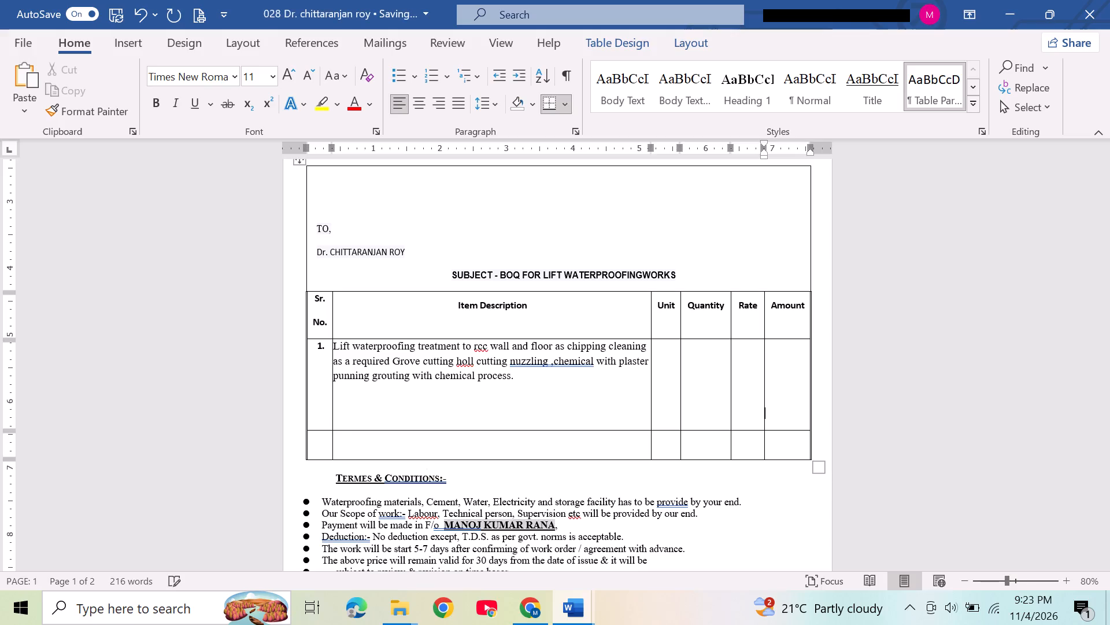
pyautogui.press('BackSpace')
pyautogui.press('BackSpace')
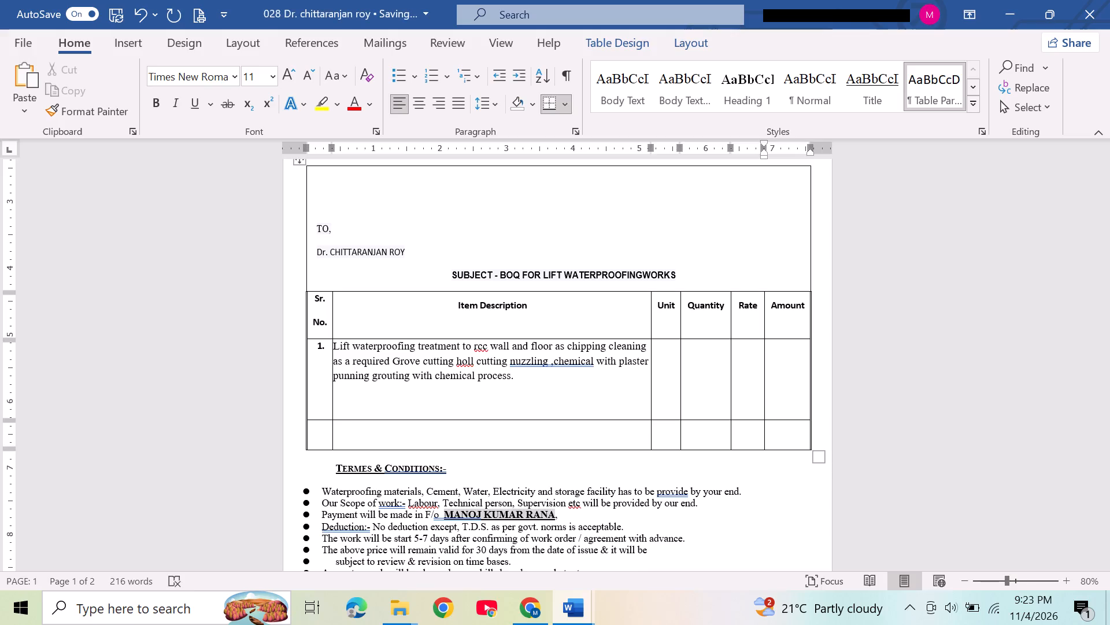
pyautogui.press('Return')
pyautogui.write('30,000')
# Delete the blank line after the item 1 description text.
pyautogui.click(373, 413)
pyautogui.press('BackSpace')
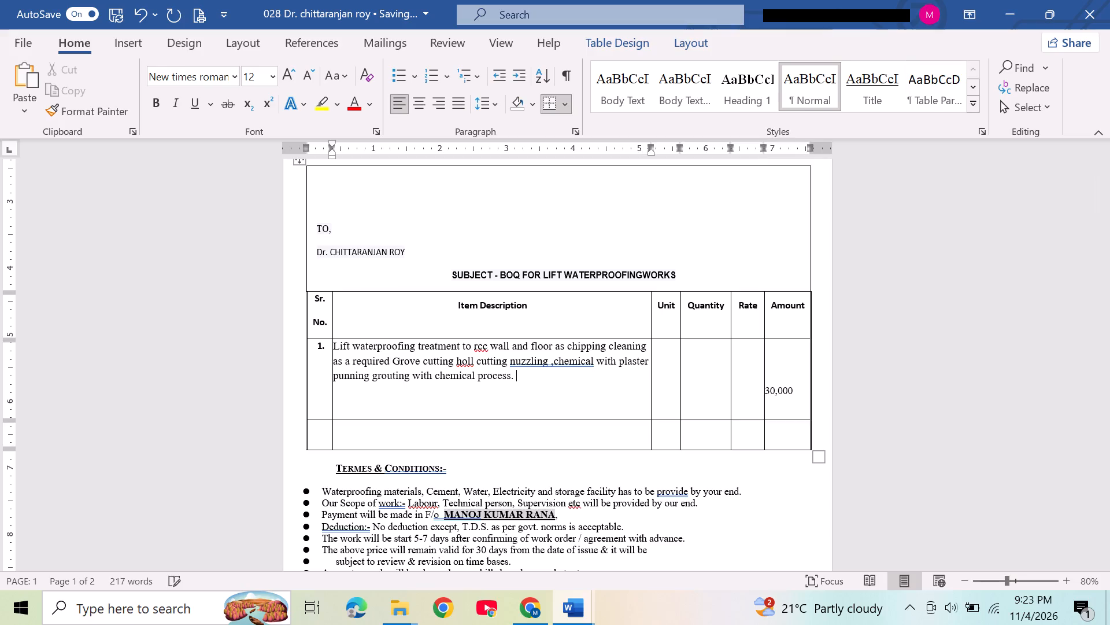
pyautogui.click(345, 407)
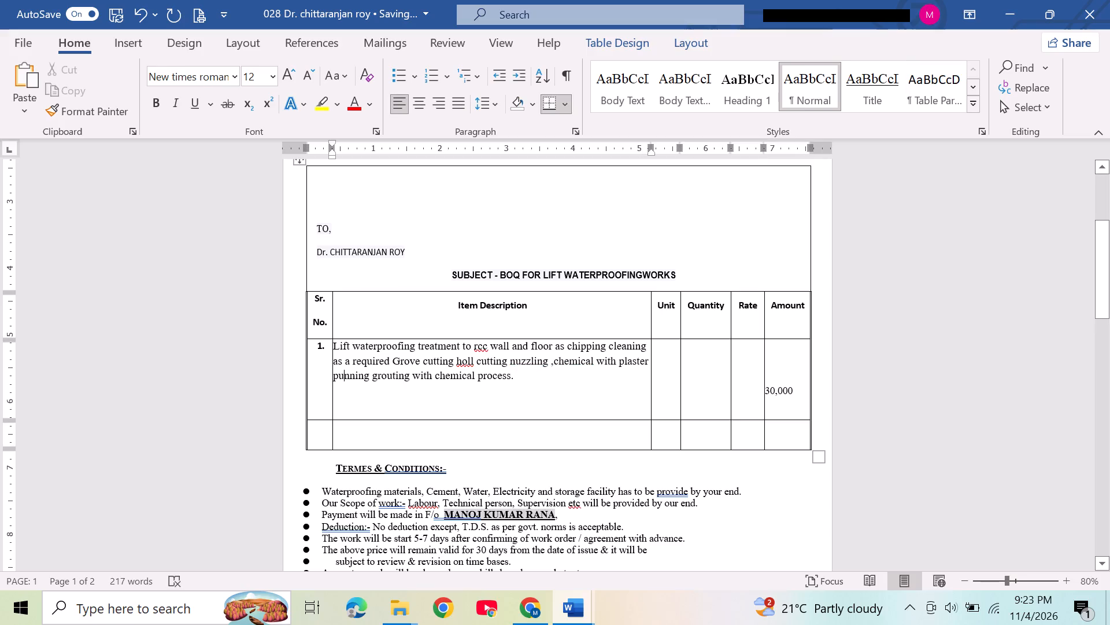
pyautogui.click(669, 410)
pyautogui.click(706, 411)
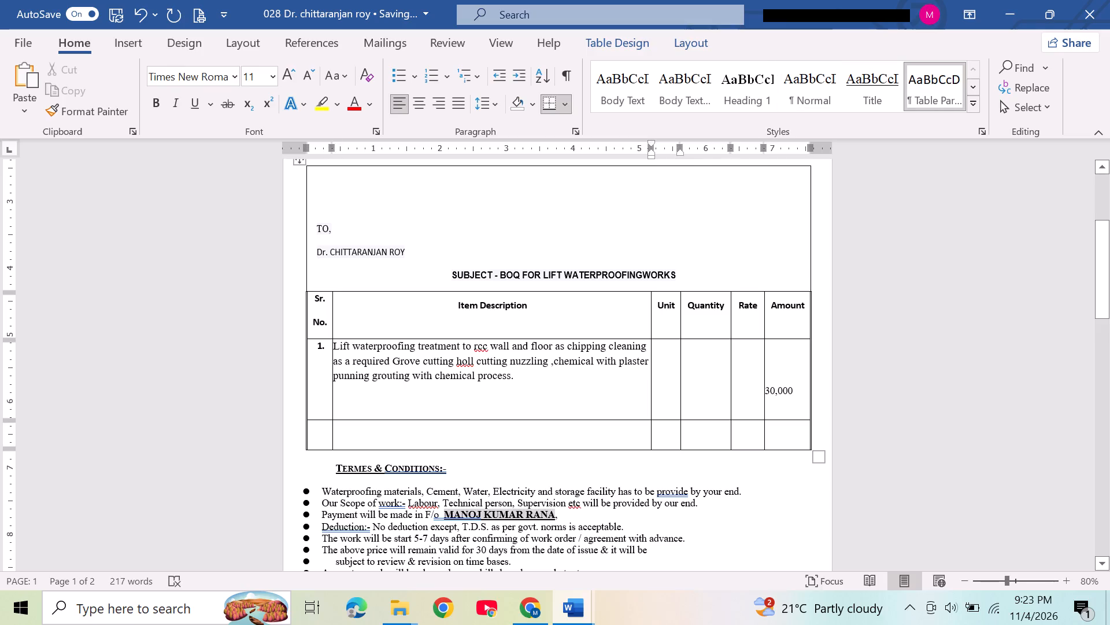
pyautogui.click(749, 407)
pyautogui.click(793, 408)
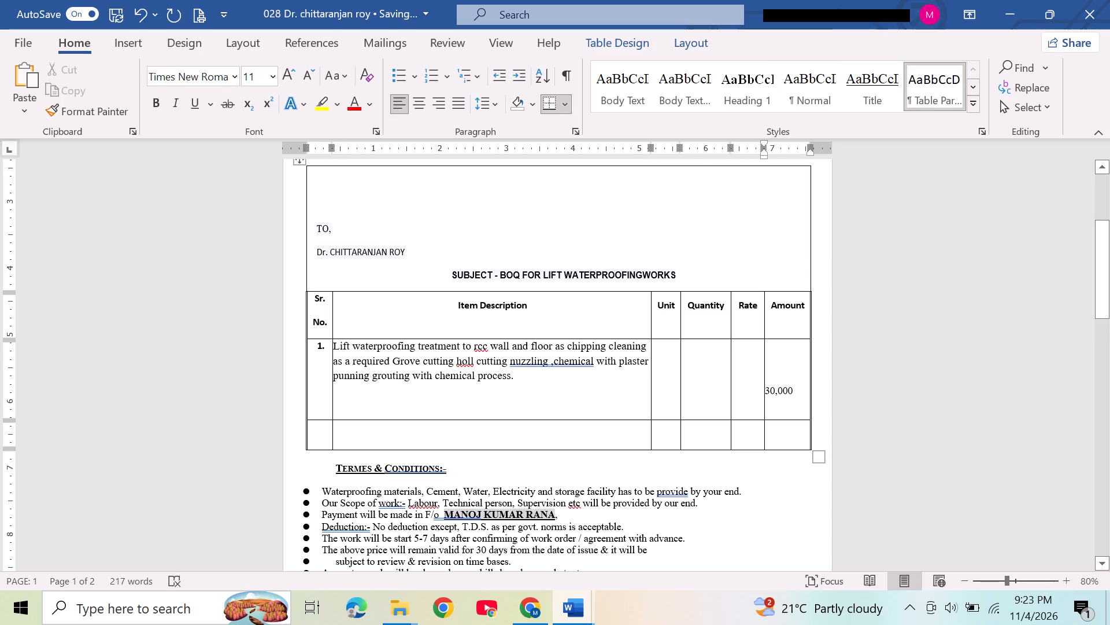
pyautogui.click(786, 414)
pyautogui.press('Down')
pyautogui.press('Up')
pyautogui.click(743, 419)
# Tighten the item 1 row by reducing its height and removing a blank line above the amount.
pyautogui.moveTo(688, 420); pyautogui.dragTo(687, 402)
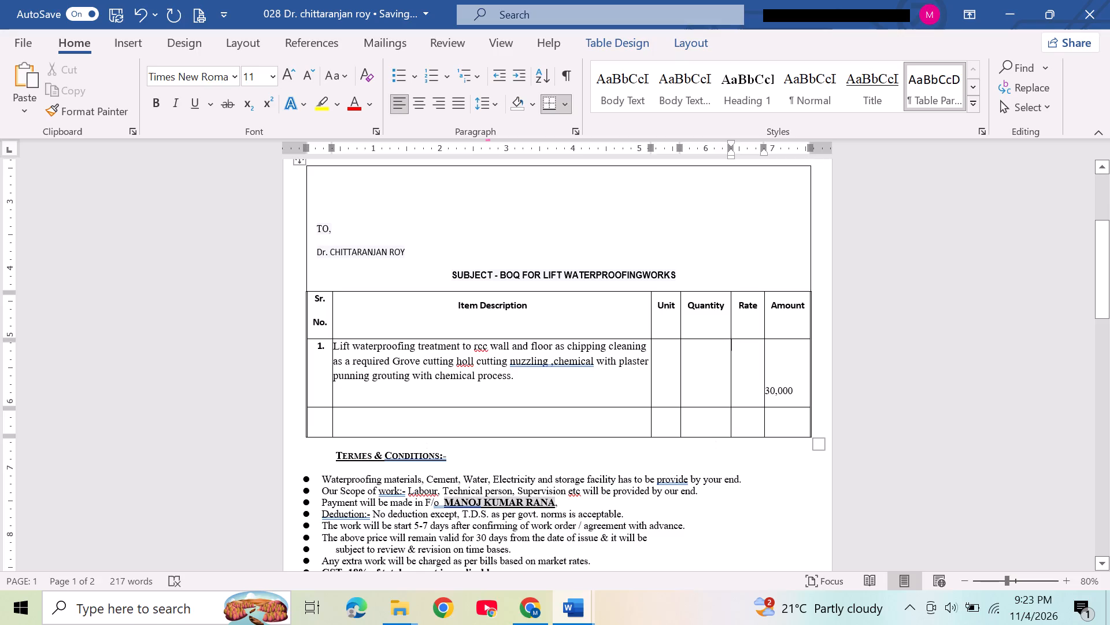
pyautogui.click(776, 372)
pyautogui.press('BackSpace')
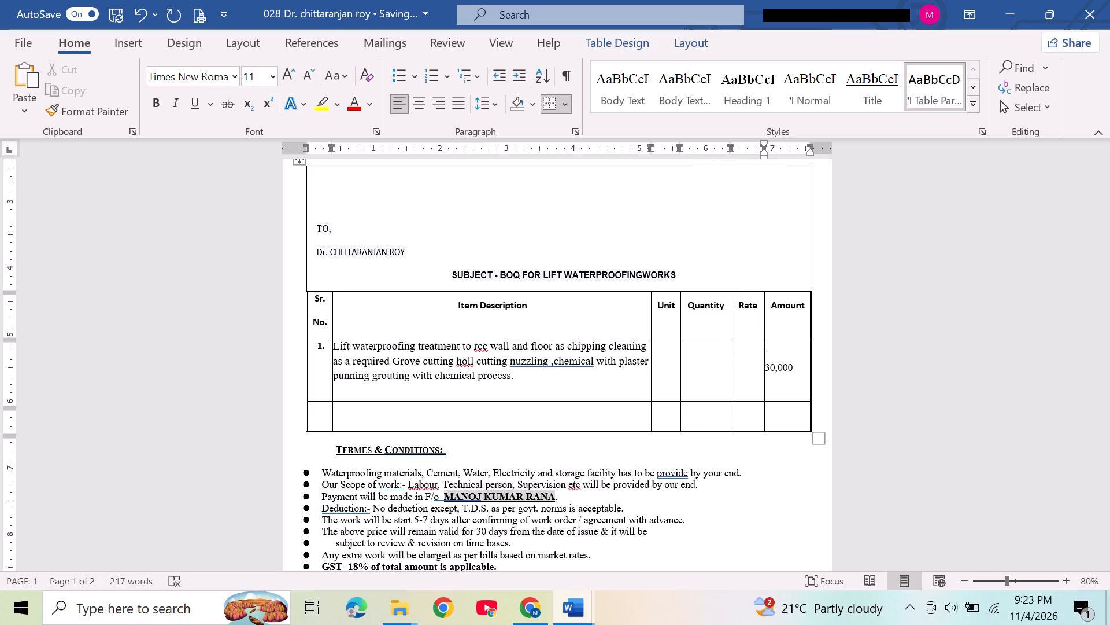
pyautogui.click(441, 384)
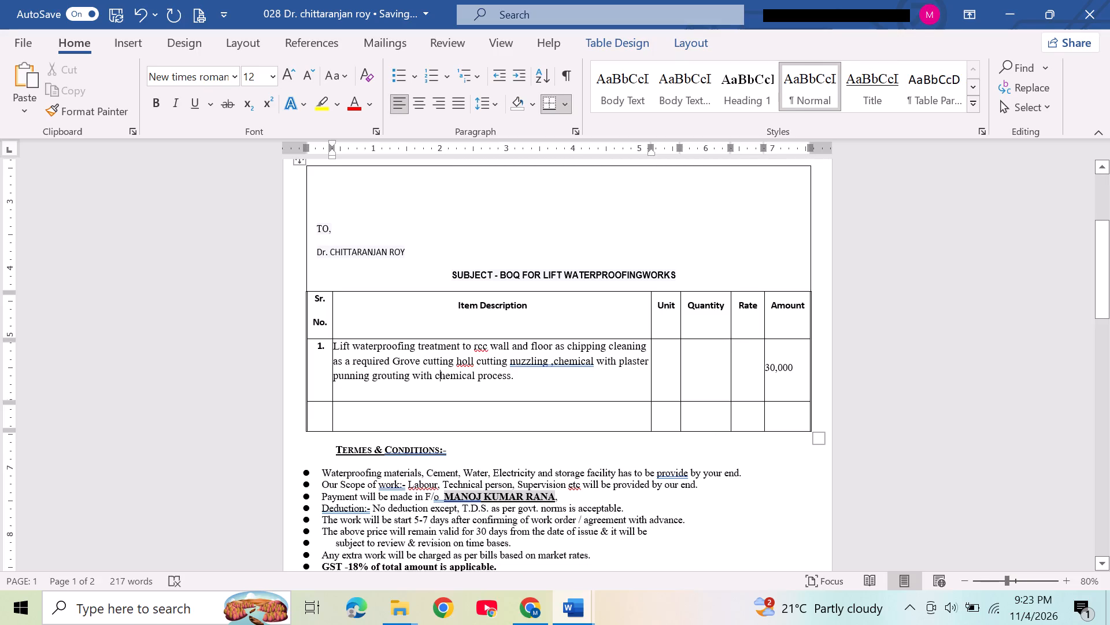
pyautogui.moveTo(441, 402); pyautogui.dragTo(435, 385)
# Number the empty second row of the item table as "2.".
pyautogui.click(320, 412)
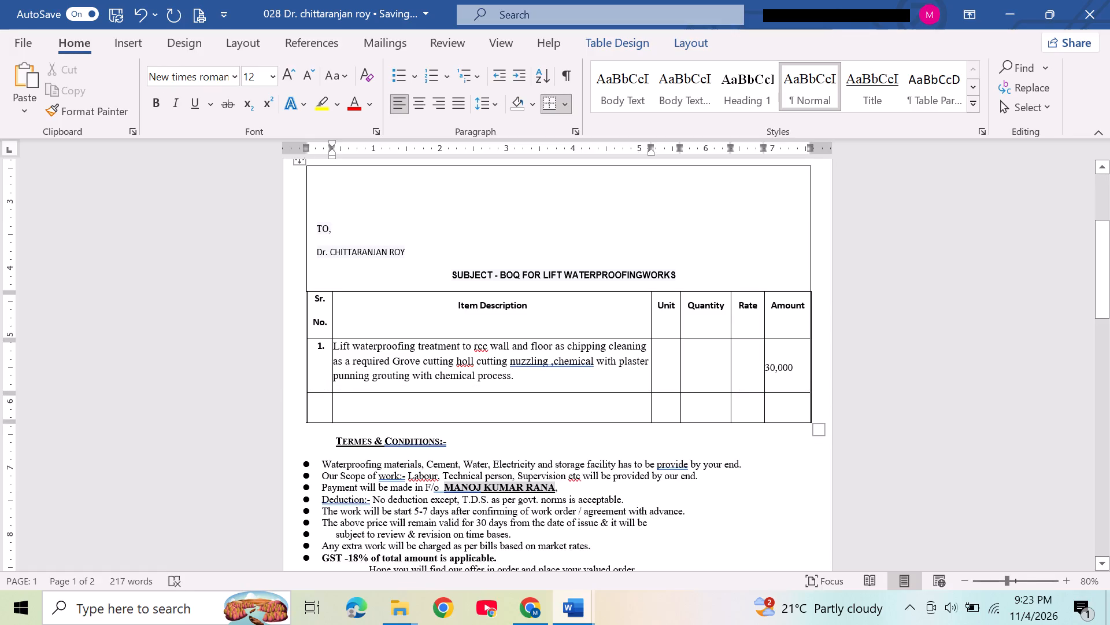
pyautogui.write('2.')
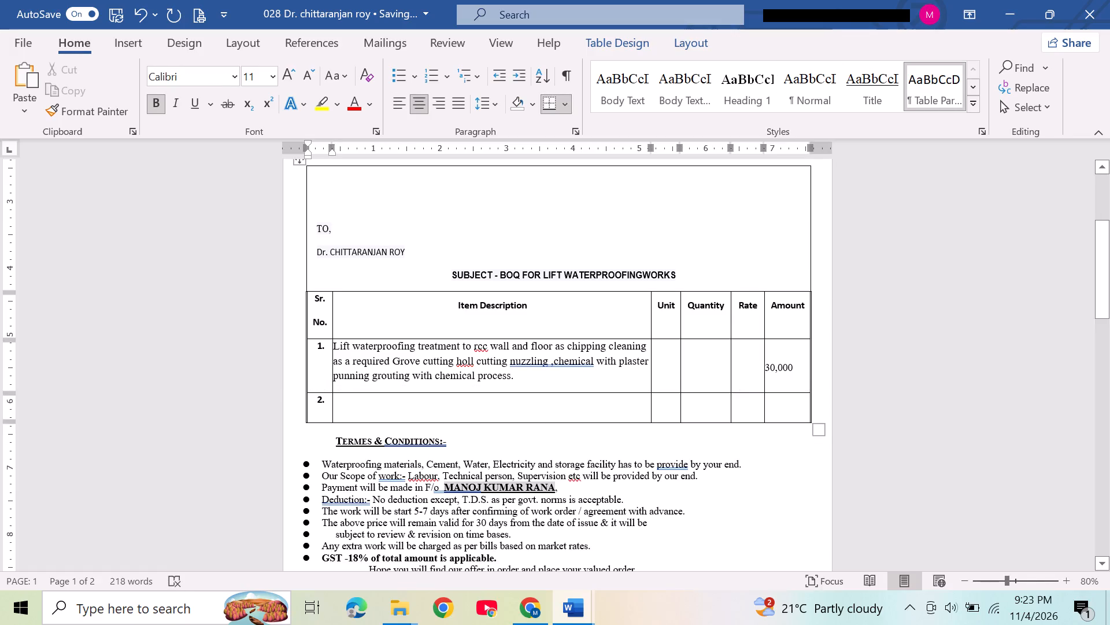
# Write "Ten years warranty" in the item 2 description cell.
pyautogui.click(353, 404)
pyautogui.click(353, 404)
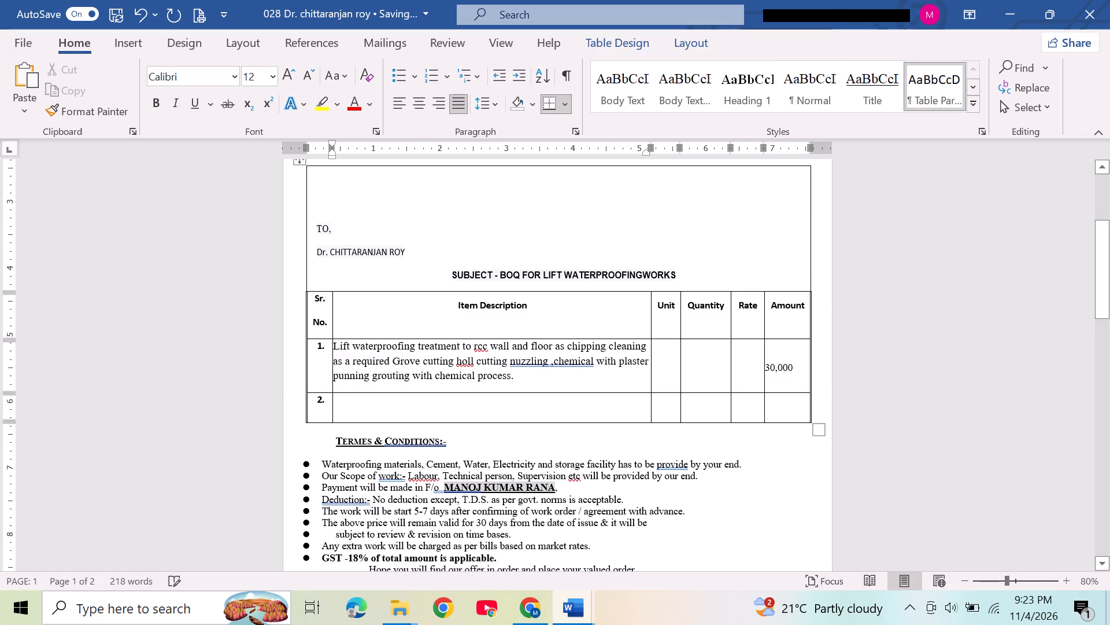
pyautogui.write('Te')
pyautogui.write('n Y')
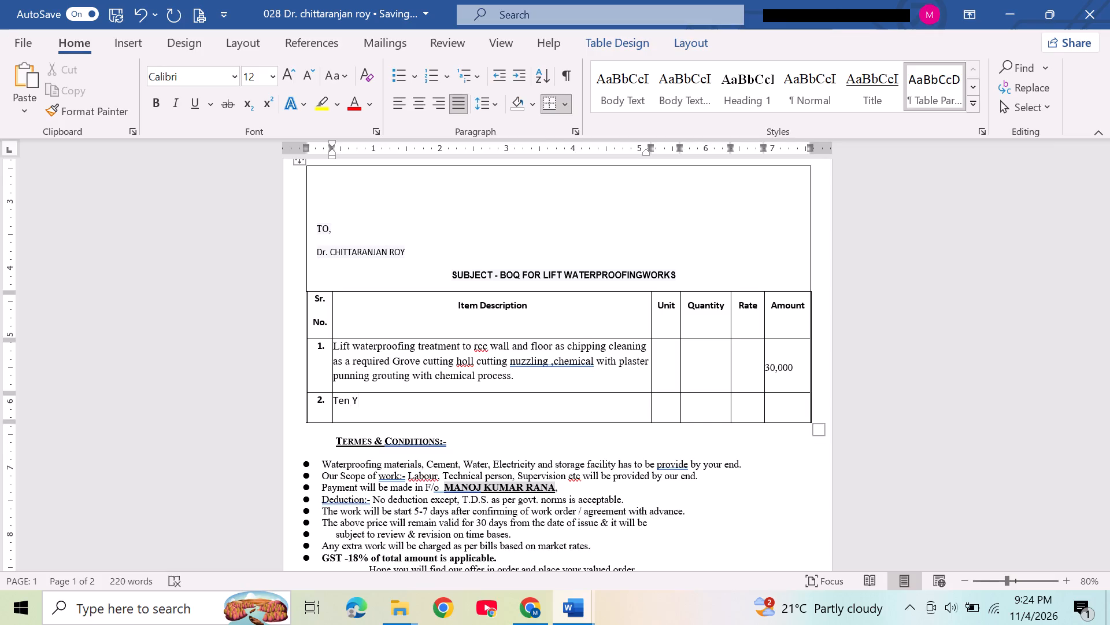
pyautogui.press('BackSpace')
pyautogui.write('years')
pyautogui.press('space')
pyautogui.write('warranty')
pyautogui.press('space')
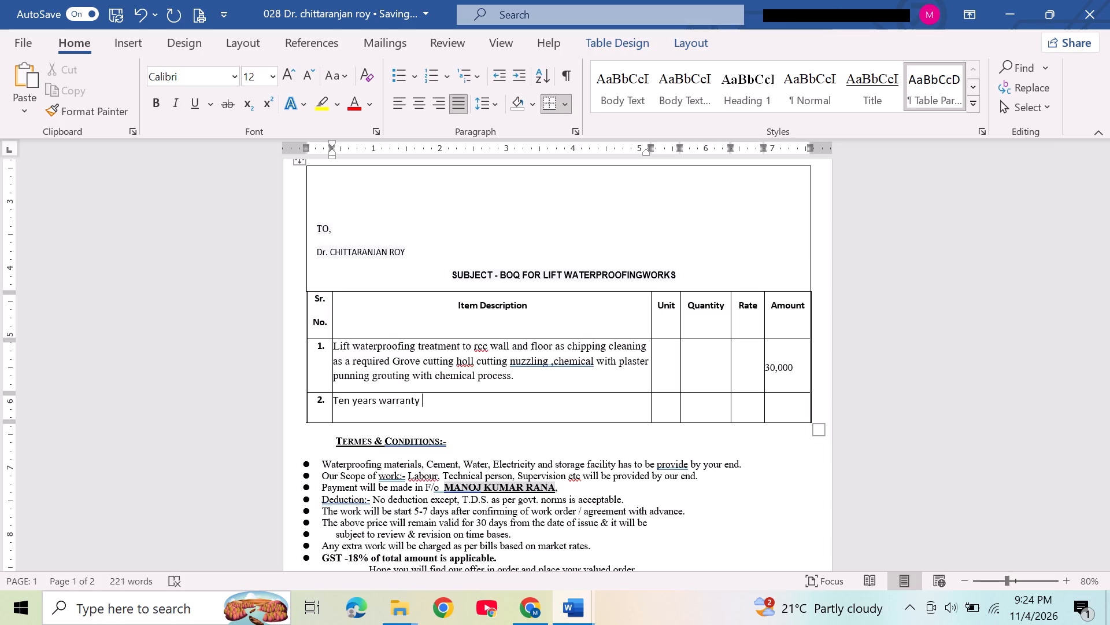
# Move the text "Ten years warranty" from item 2 to the end of the item 1 description, enclosed in parentheses.
pyautogui.moveTo(425, 401); pyautogui.dragTo(350, 411)
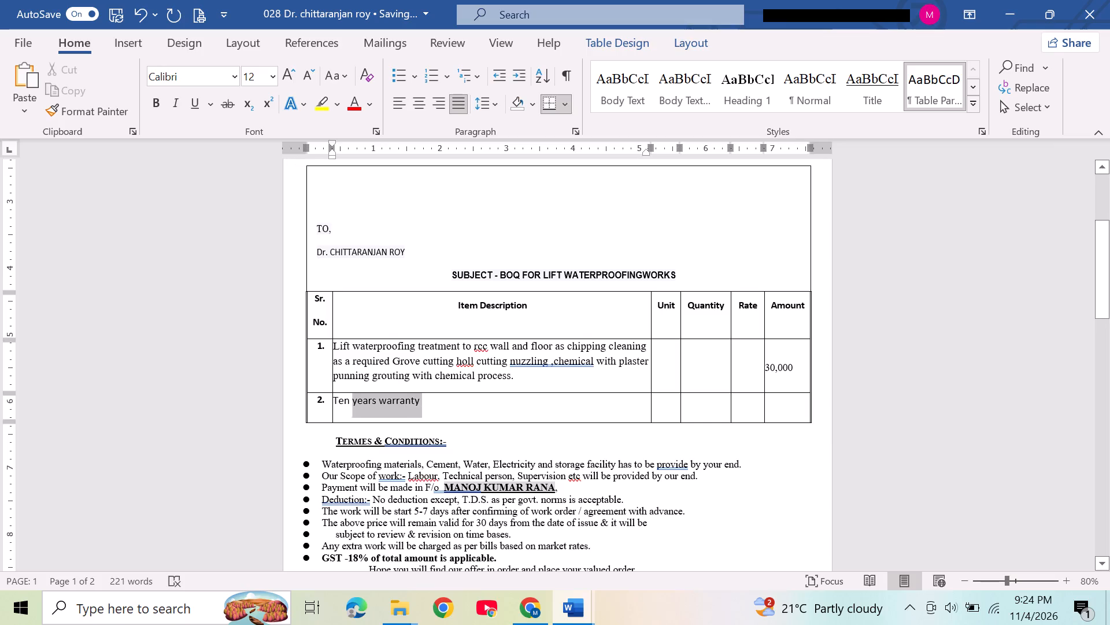
pyautogui.moveTo(350, 411); pyautogui.dragTo(337, 396)
pyautogui.hotkey('ctrl', 'x')
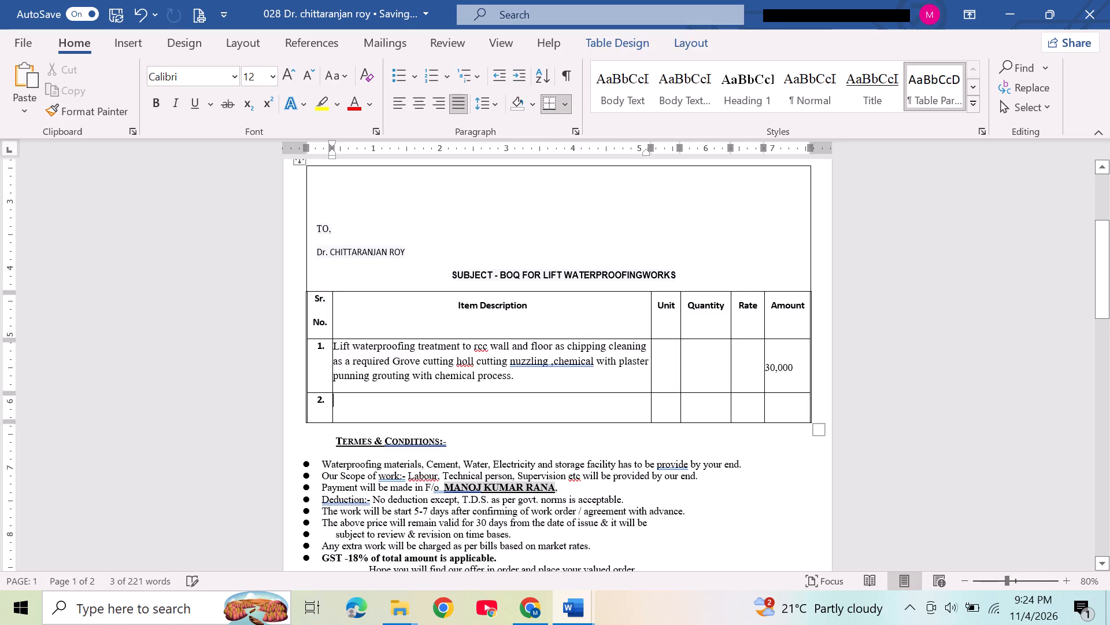
pyautogui.click(522, 374)
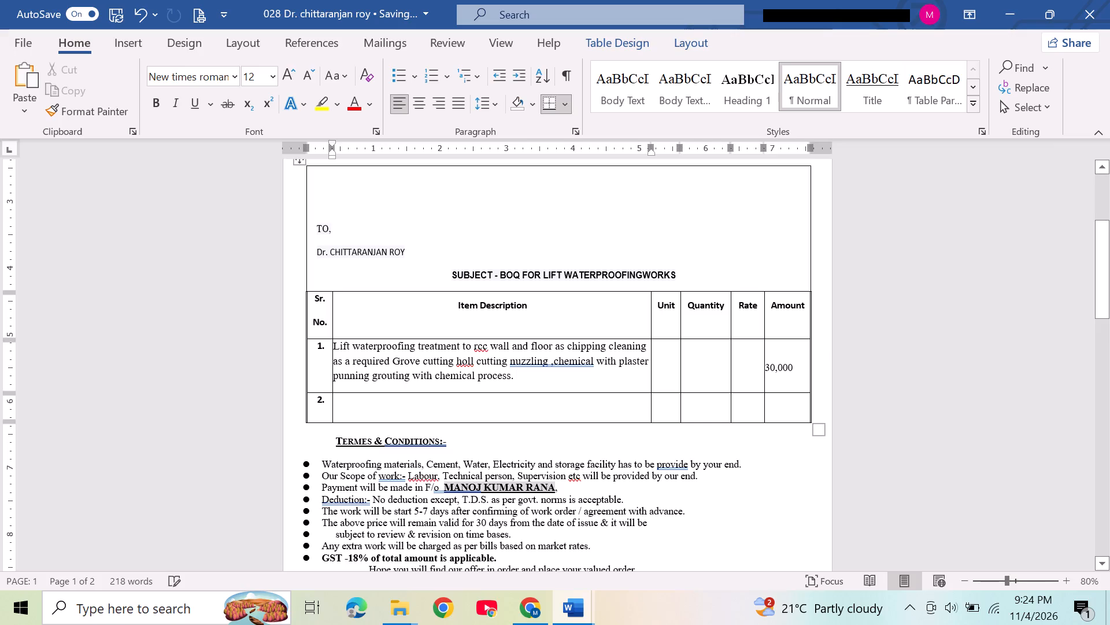
pyautogui.hotkey('shift', '(')
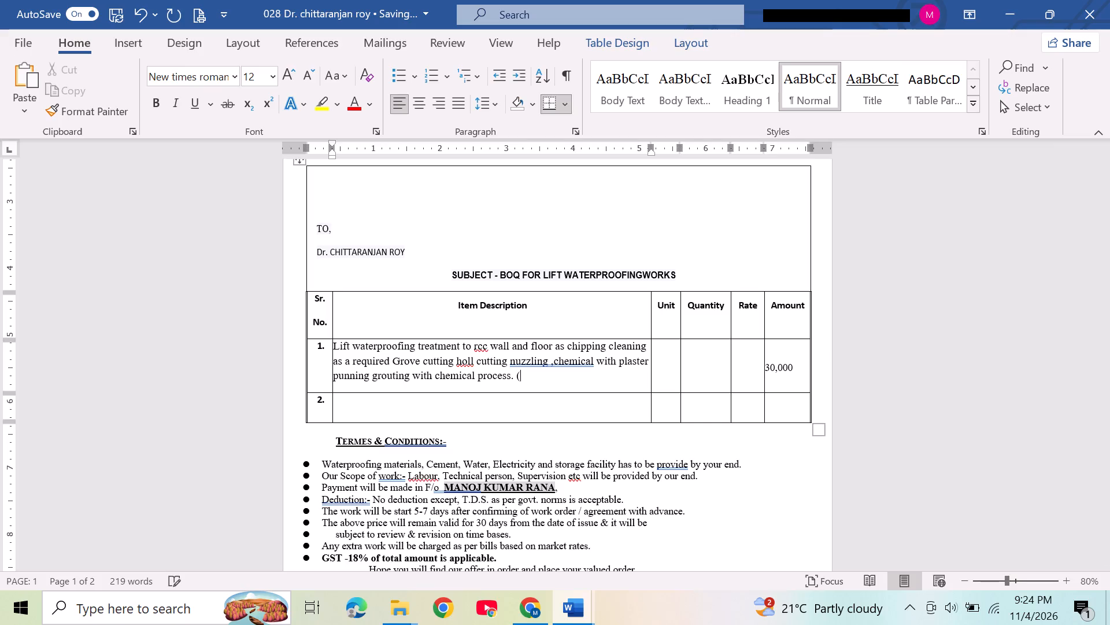
pyautogui.hotkey('ctrl', 'v')
pyautogui.hotkey('shift', ')')
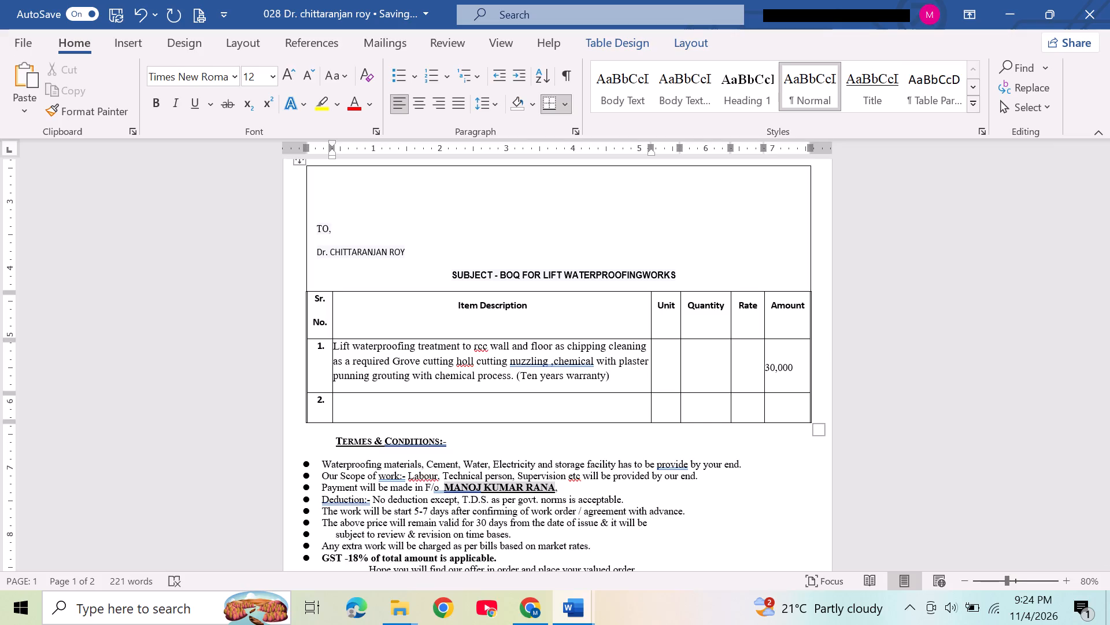
pyautogui.press('.')
pyautogui.press('BackSpace')
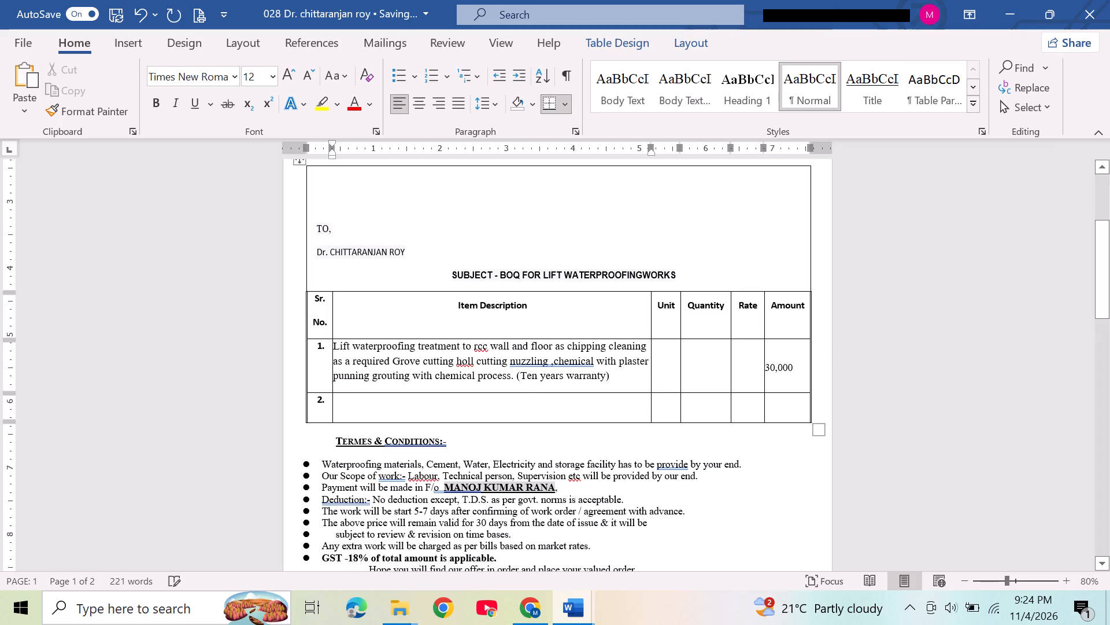
# Enter "Chipping and cleaning" as the item 2 description.
pyautogui.click(432, 404)
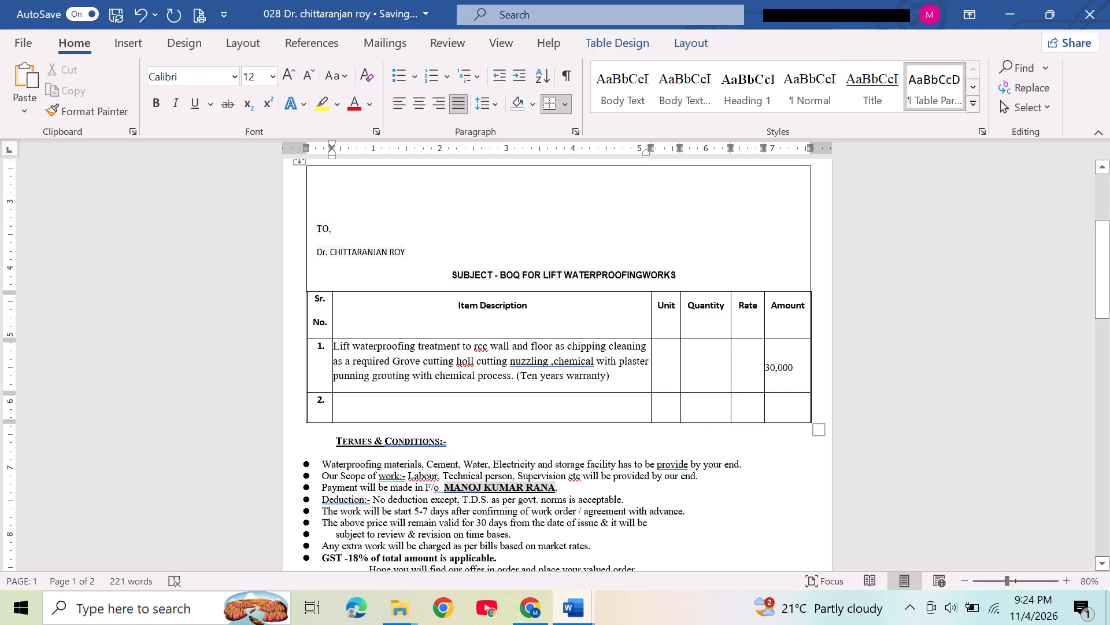
pyautogui.write('Chipping and')
pyautogui.press('space')
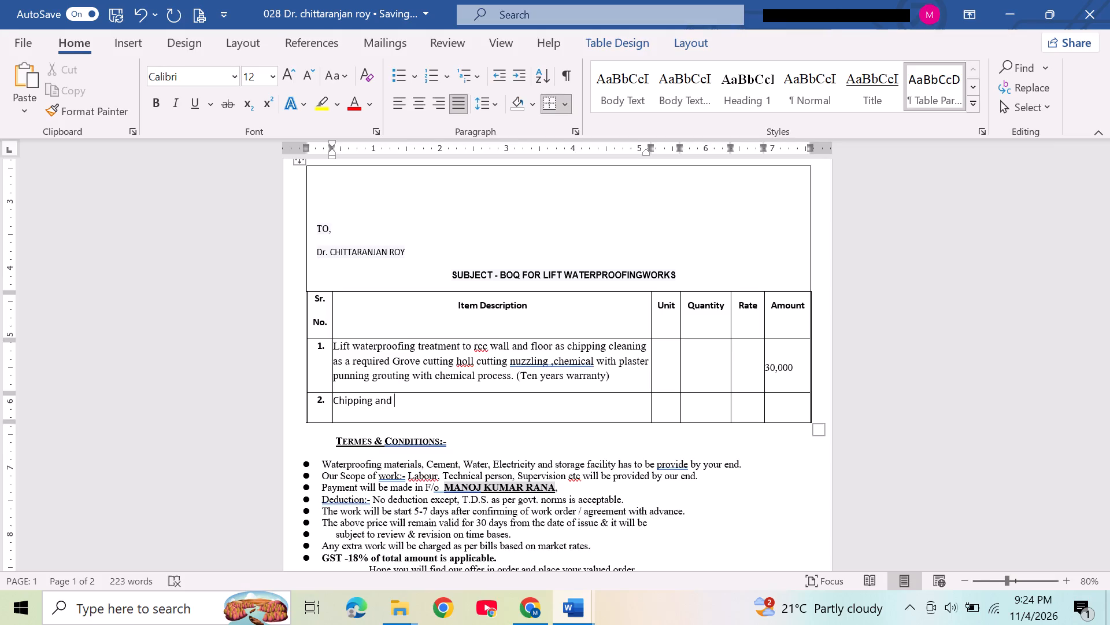
pyautogui.press('BackSpace')
pyautogui.press('space')
pyautogui.write('cleaning')
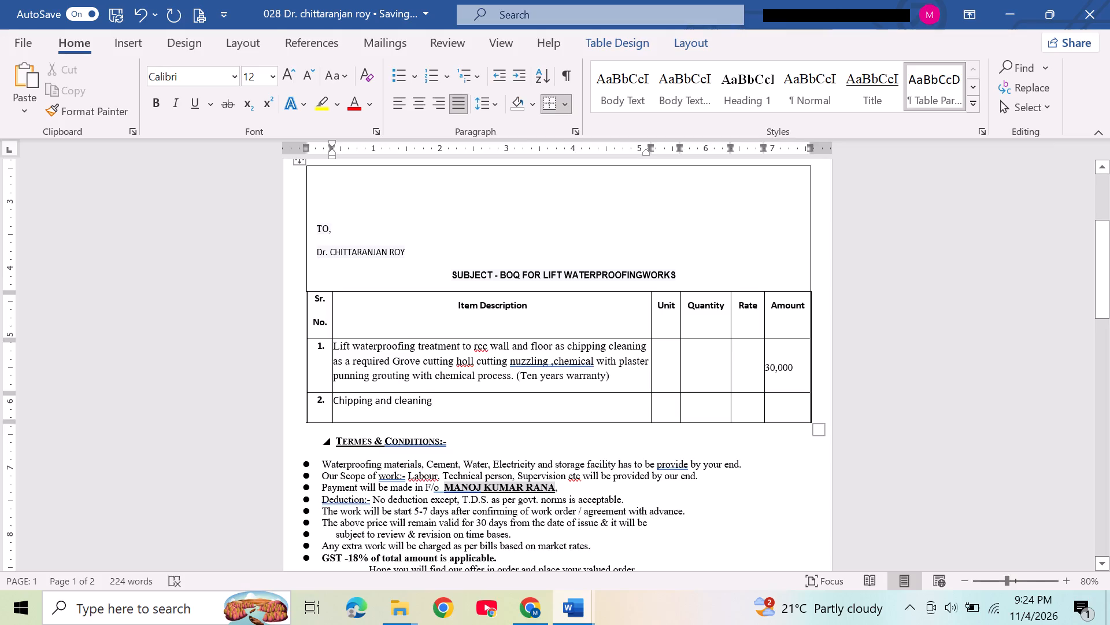
# Enter 15,000 as the amount for item 2.
pyautogui.click(791, 410)
pyautogui.write('1500')
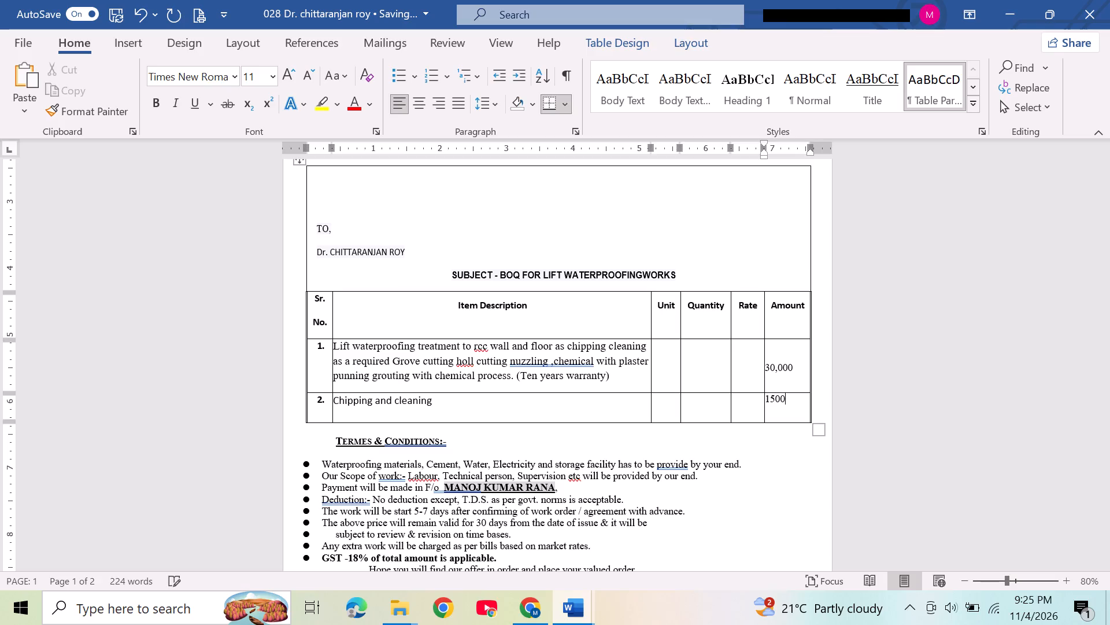
pyautogui.press('BackSpace')
pyautogui.press('BackSpace')
pyautogui.press('.')
pyautogui.press('BackSpace')
pyautogui.write(',000')
# Insert a new table row below item 2, "Chipping and cleaning".
pyautogui.rightClick(566, 398)
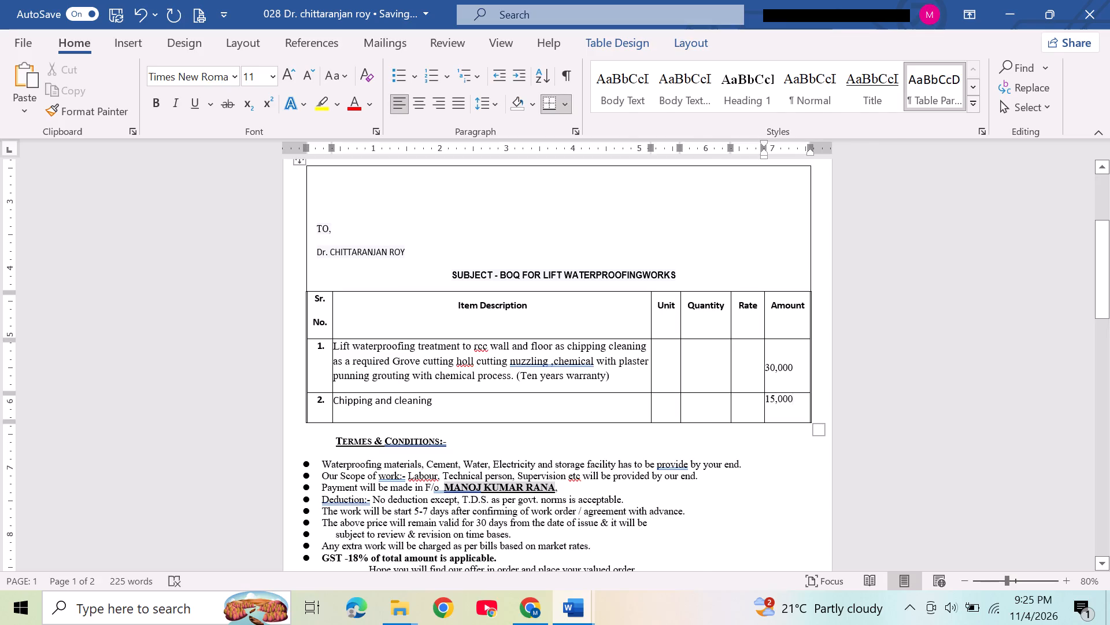
pyautogui.click(653, 365)
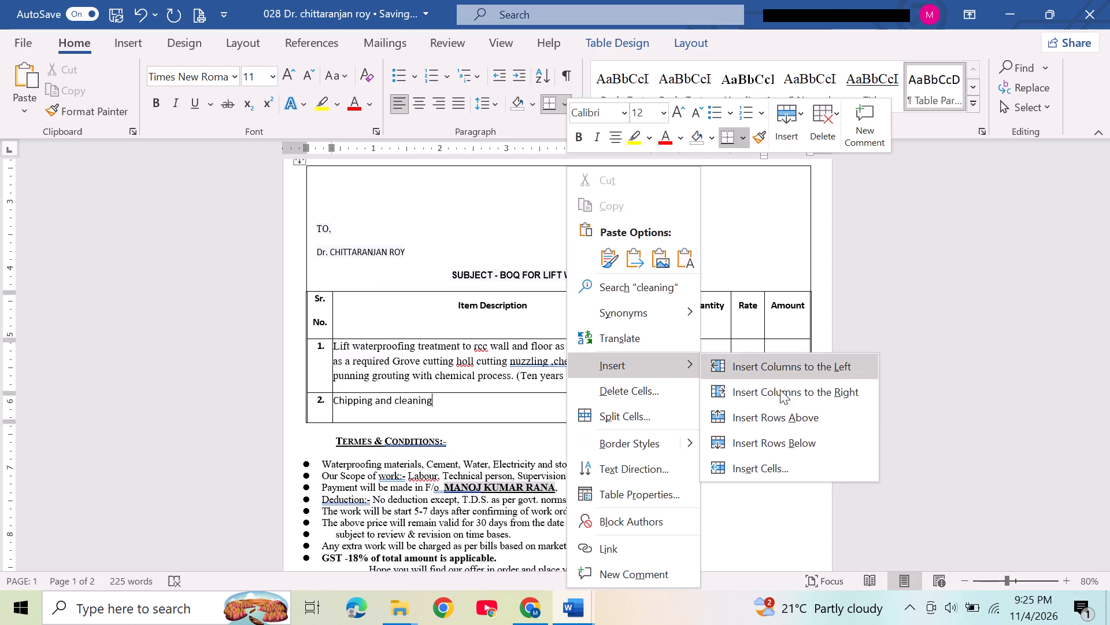
pyautogui.click(772, 443)
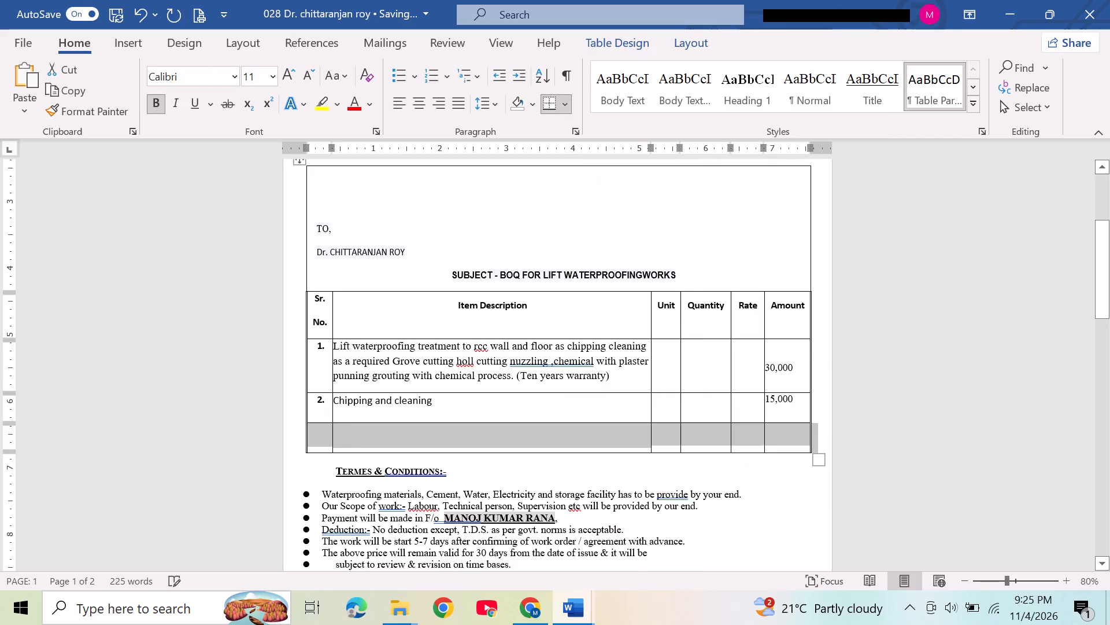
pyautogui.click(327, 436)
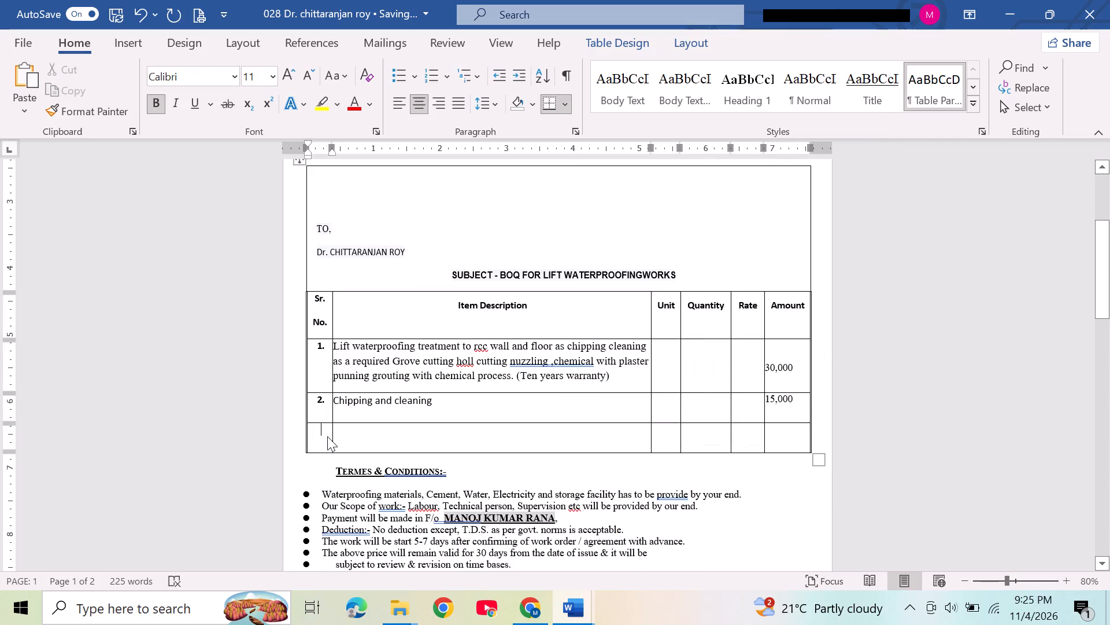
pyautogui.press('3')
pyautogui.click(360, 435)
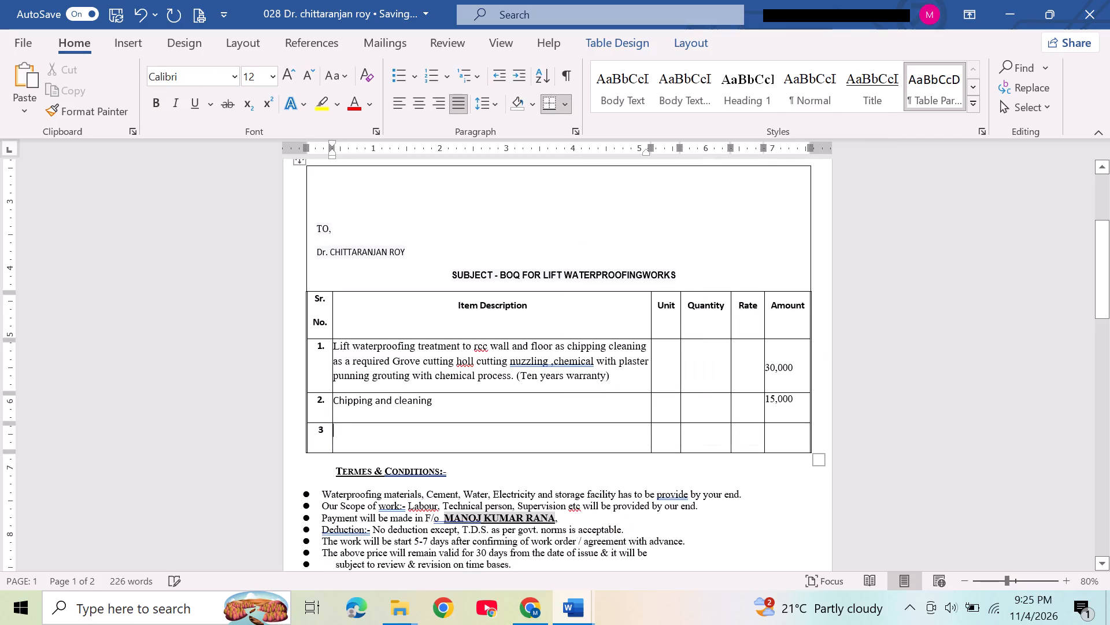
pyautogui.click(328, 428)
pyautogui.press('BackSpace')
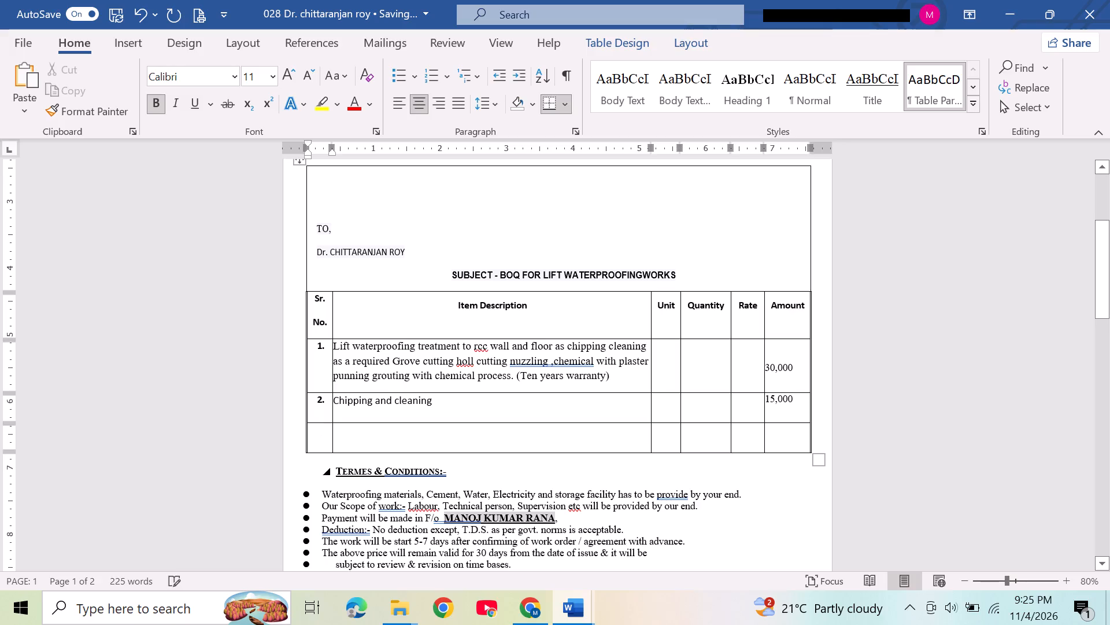
# Fill the new last row with "Total" as the description and 45,000 as the amount.
pyautogui.click(354, 431)
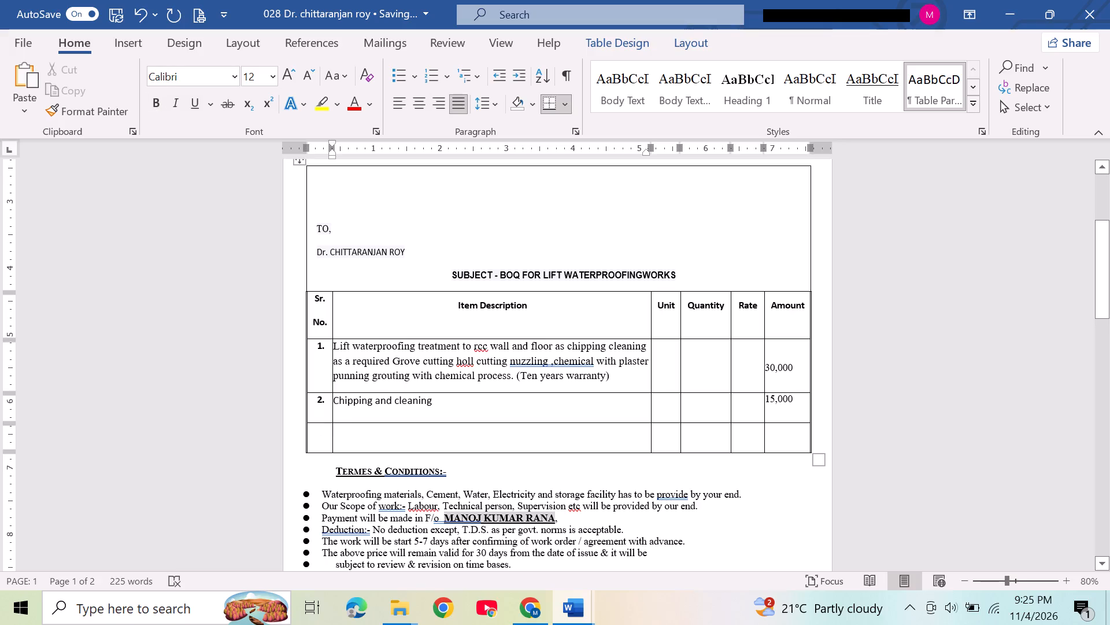
pyautogui.hotkey('shift', 't')
pyautogui.write('otal')
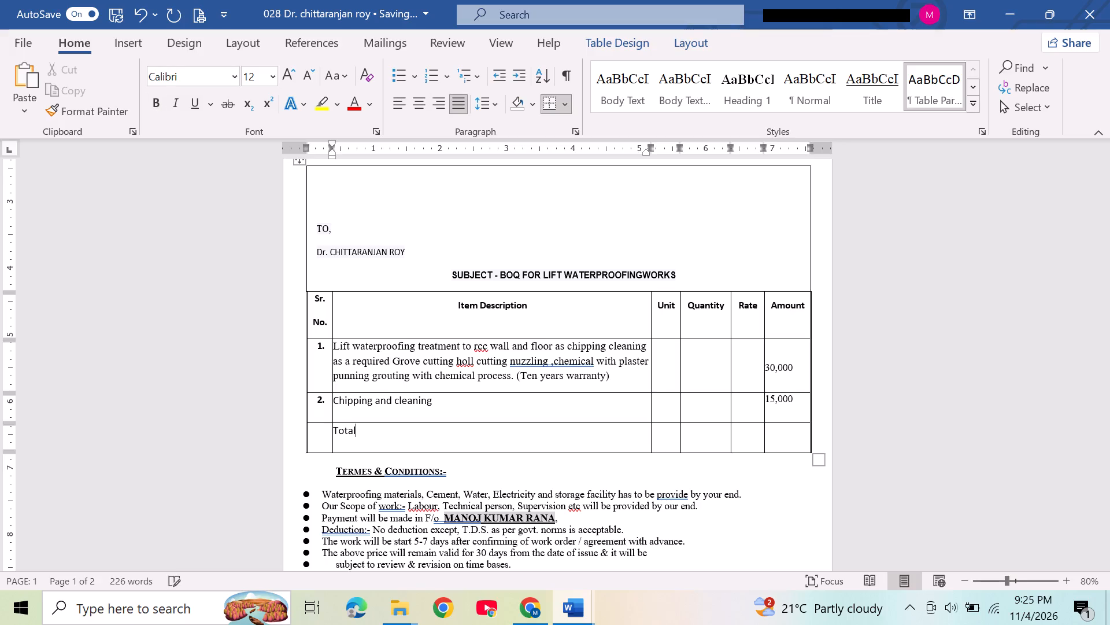
pyautogui.click(776, 427)
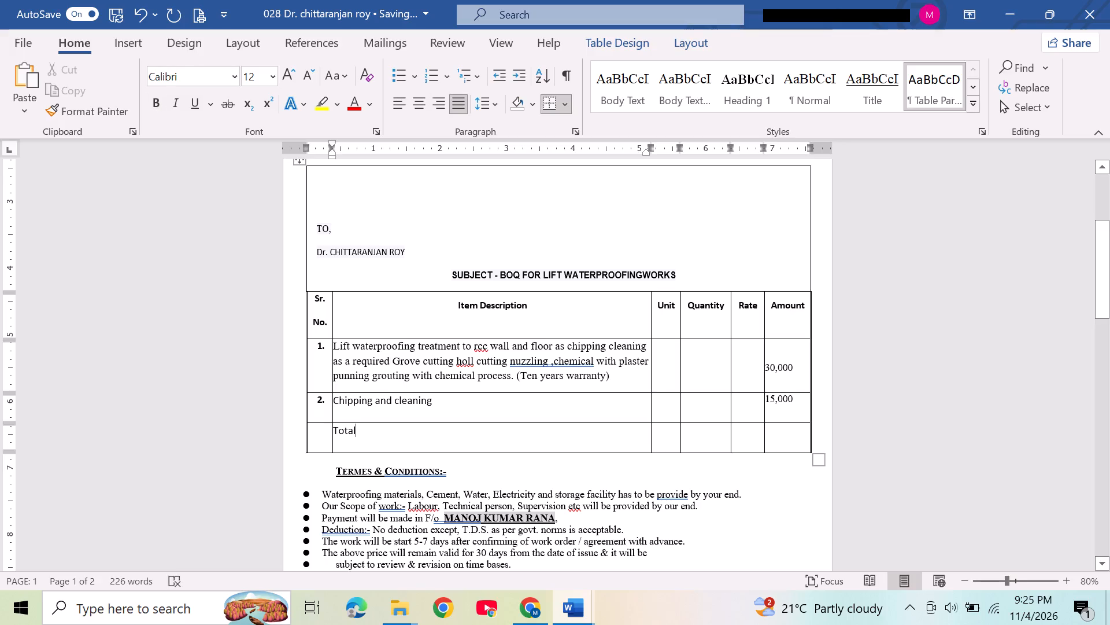
pyautogui.write('45,000')
# Delete the empty lines on the blank second page, working back to the space below the signature on page 1.
pyautogui.scroll(-6, 713, 442)
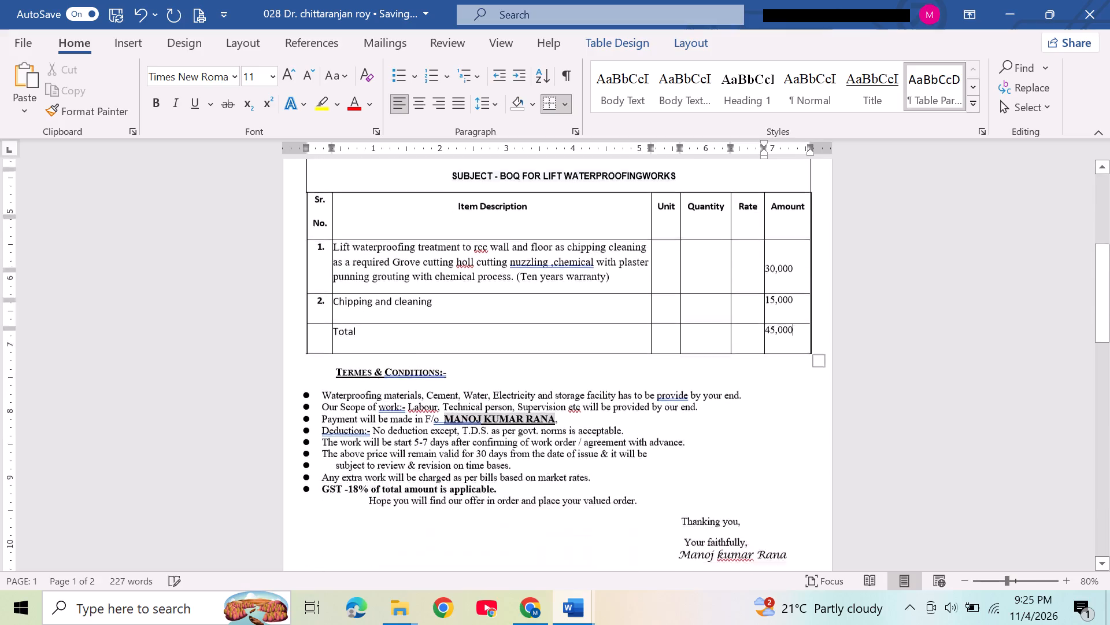
pyautogui.scroll(-7, 713, 442)
pyautogui.scroll(8, 713, 442)
pyautogui.scroll(-4, 713, 442)
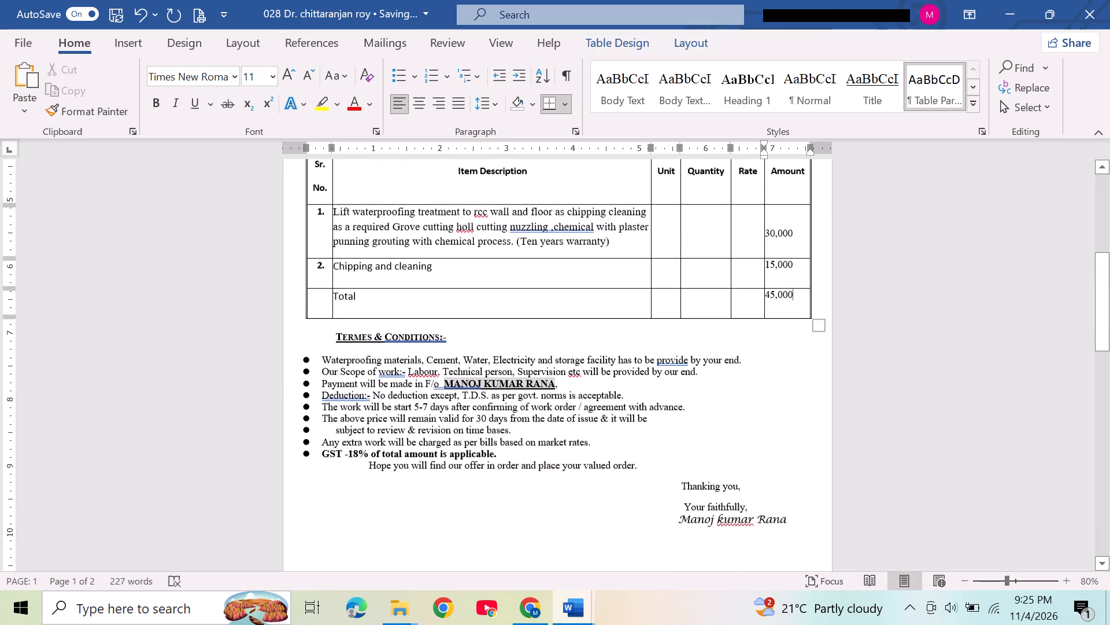
pyautogui.scroll(-4, 713, 442)
pyautogui.scroll(1, 713, 442)
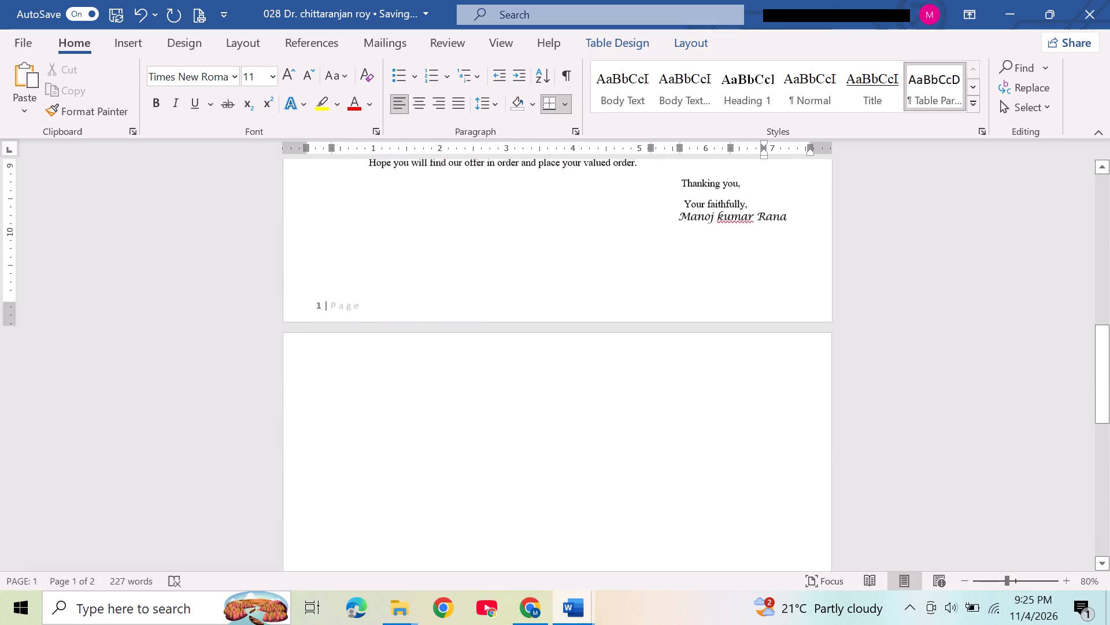
pyautogui.scroll(1, 713, 442)
pyautogui.scroll(-3, 713, 442)
pyautogui.click(423, 495)
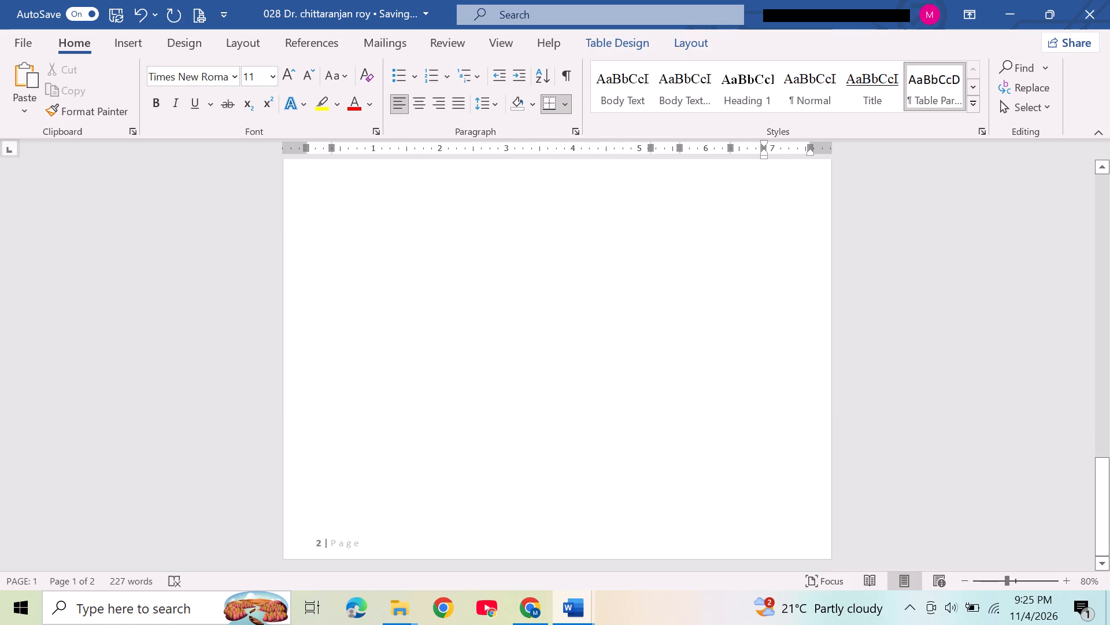
pyautogui.press('BackSpace')
pyautogui.press('BackSpace')
pyautogui.press('BackSpace')
pyautogui.press('BackSpace')
pyautogui.press('BackSpace')
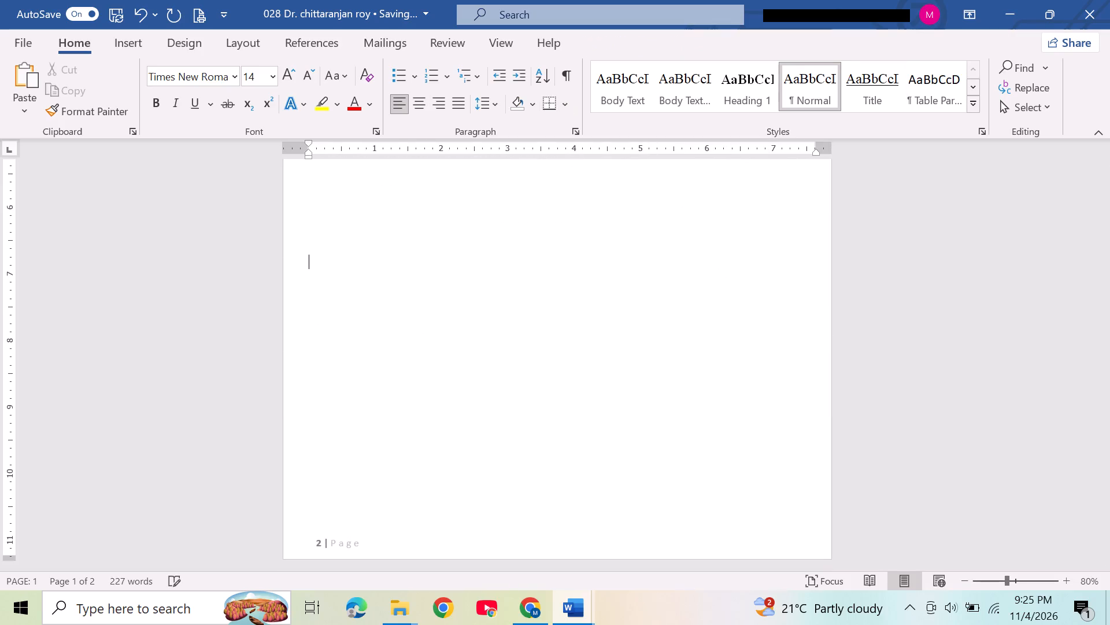
pyautogui.press('BackSpace')
pyautogui.press('BackSpace')
pyautogui.press('BackSpace')
pyautogui.press('BackSpace')
pyautogui.scroll(3, 423, 495)
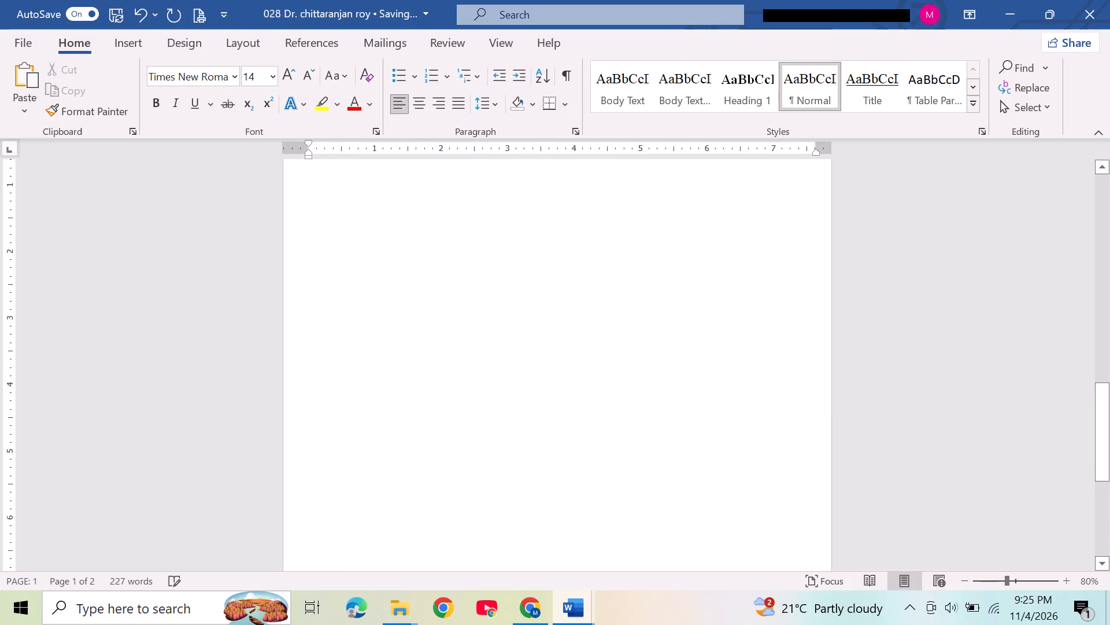
pyautogui.press('BackSpace')
pyautogui.press('BackSpace')
pyautogui.press('BackSpace')
pyautogui.press('BackSpace')
pyautogui.press('BackSpace')
pyautogui.press('BackSpace')
pyautogui.press('BackSpace')
pyautogui.press('BackSpace')
pyautogui.press('BackSpace')
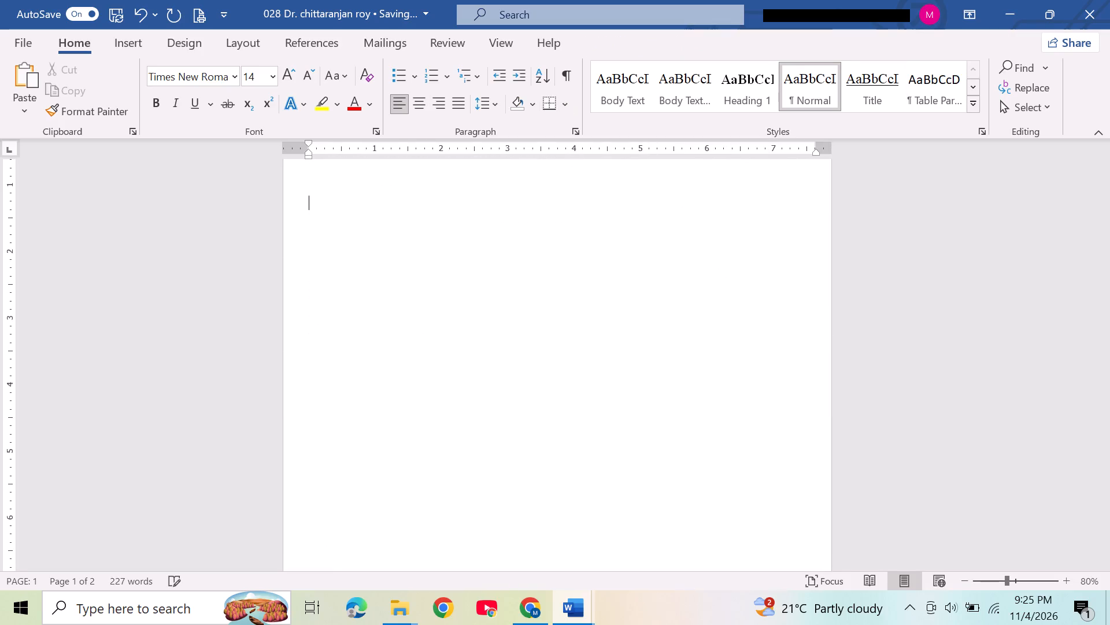
pyautogui.press('BackSpace')
pyautogui.press('BackSpace')
pyautogui.scroll(6, 423, 495)
pyautogui.press('BackSpace')
pyautogui.press('BackSpace')
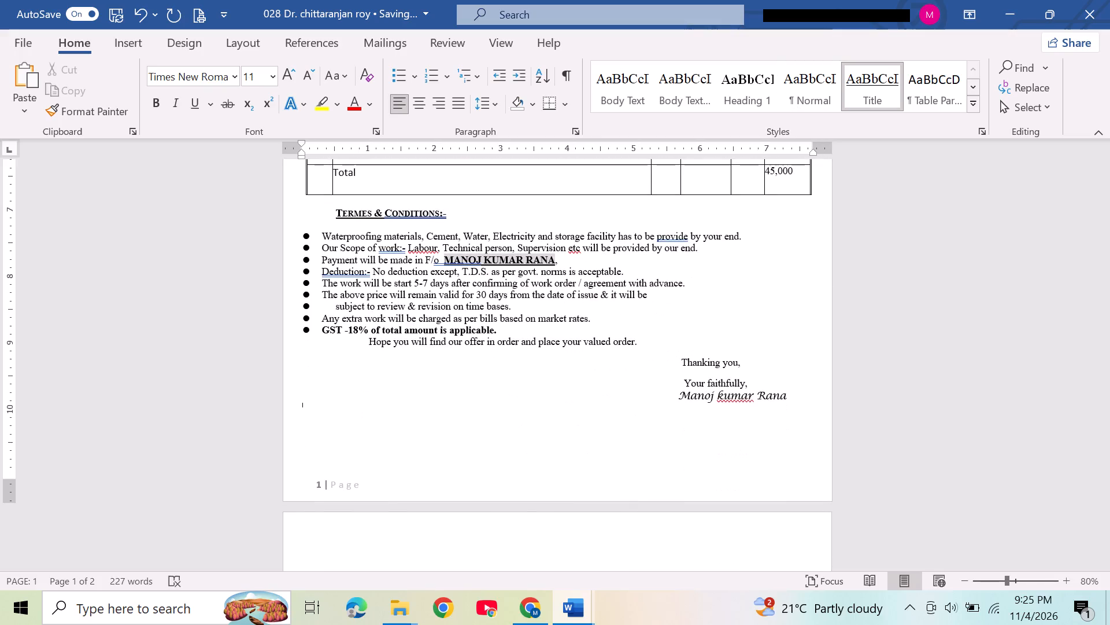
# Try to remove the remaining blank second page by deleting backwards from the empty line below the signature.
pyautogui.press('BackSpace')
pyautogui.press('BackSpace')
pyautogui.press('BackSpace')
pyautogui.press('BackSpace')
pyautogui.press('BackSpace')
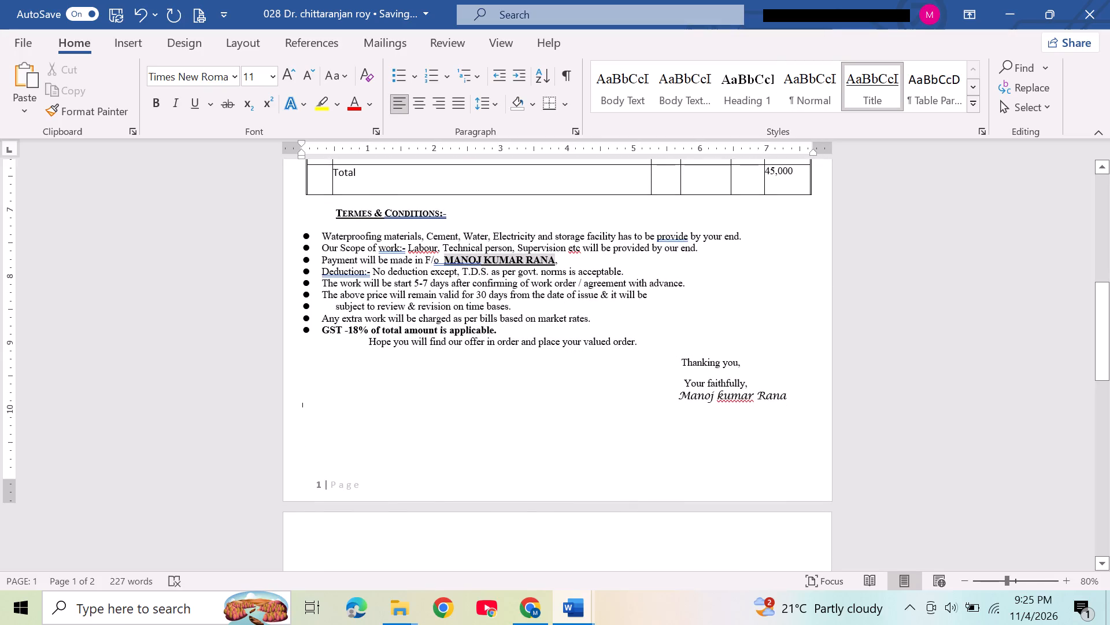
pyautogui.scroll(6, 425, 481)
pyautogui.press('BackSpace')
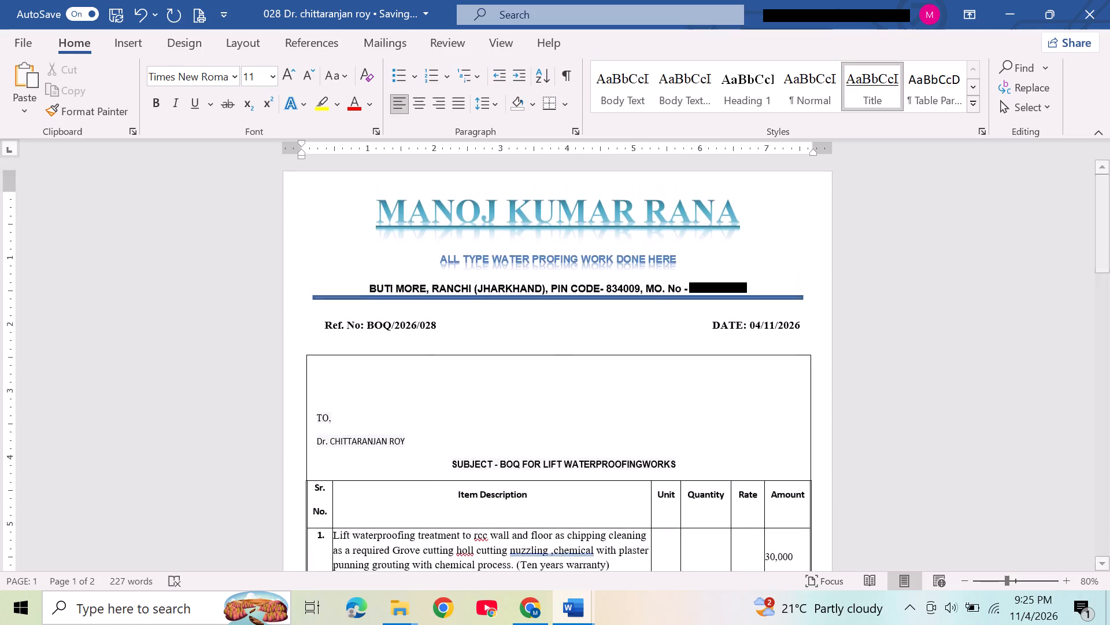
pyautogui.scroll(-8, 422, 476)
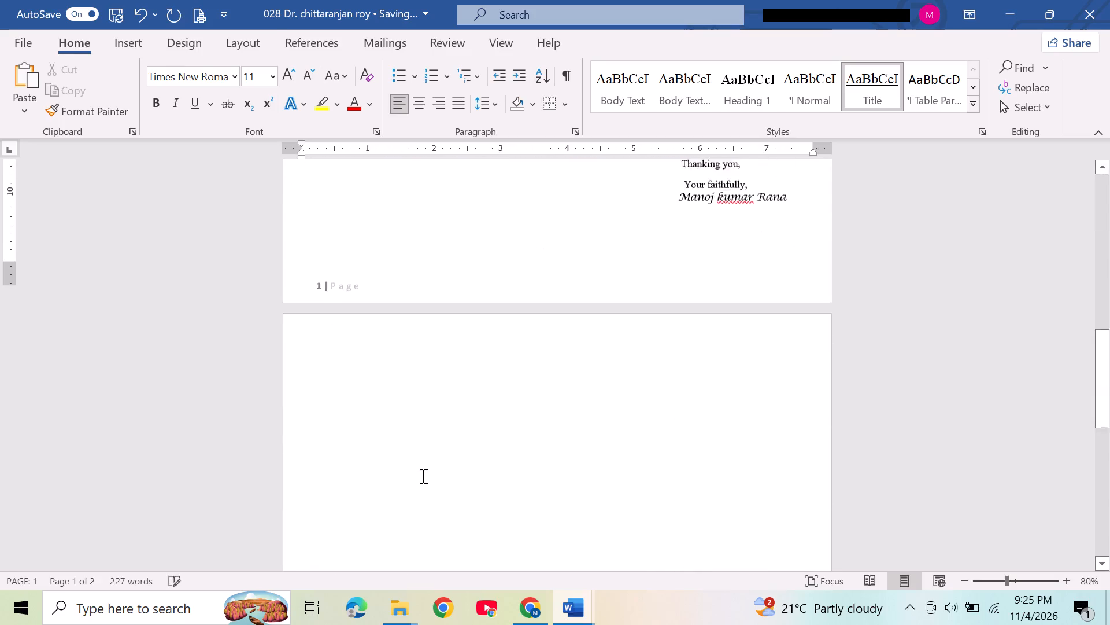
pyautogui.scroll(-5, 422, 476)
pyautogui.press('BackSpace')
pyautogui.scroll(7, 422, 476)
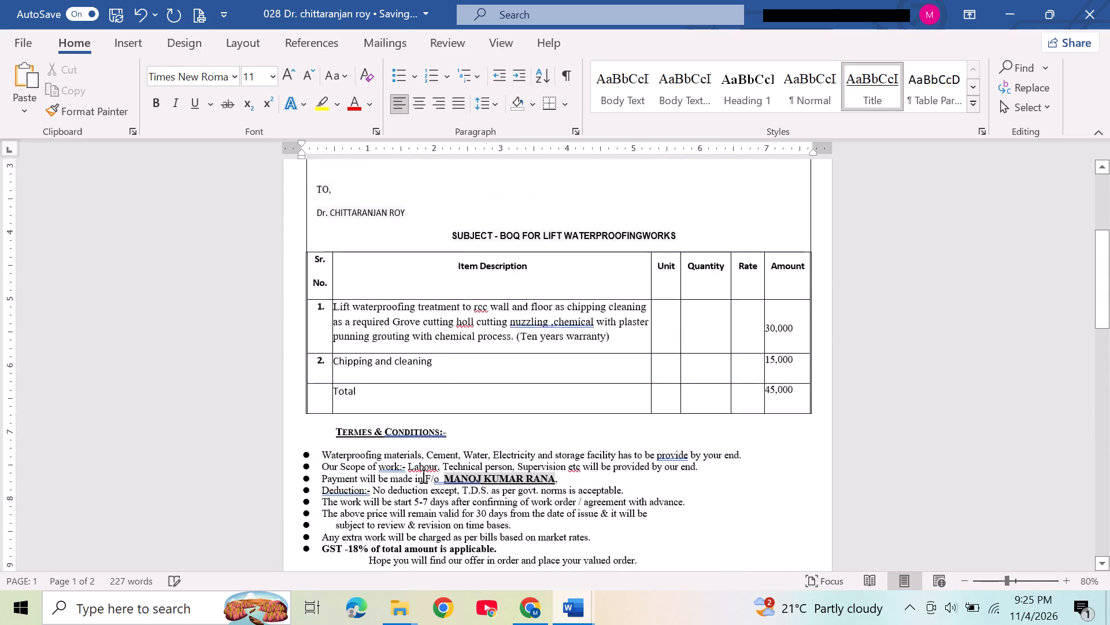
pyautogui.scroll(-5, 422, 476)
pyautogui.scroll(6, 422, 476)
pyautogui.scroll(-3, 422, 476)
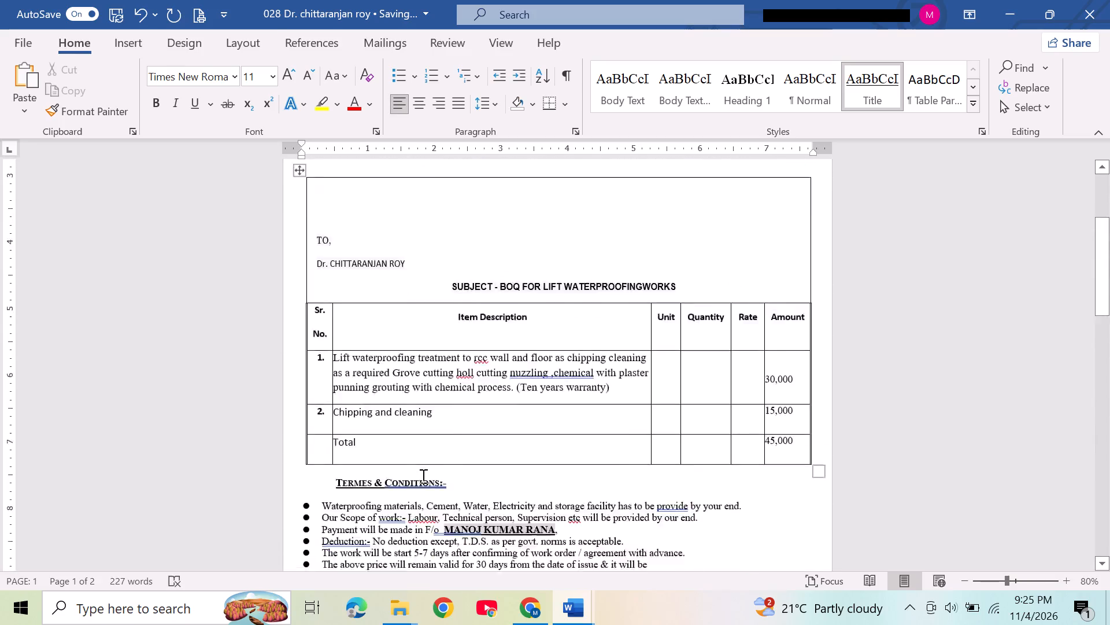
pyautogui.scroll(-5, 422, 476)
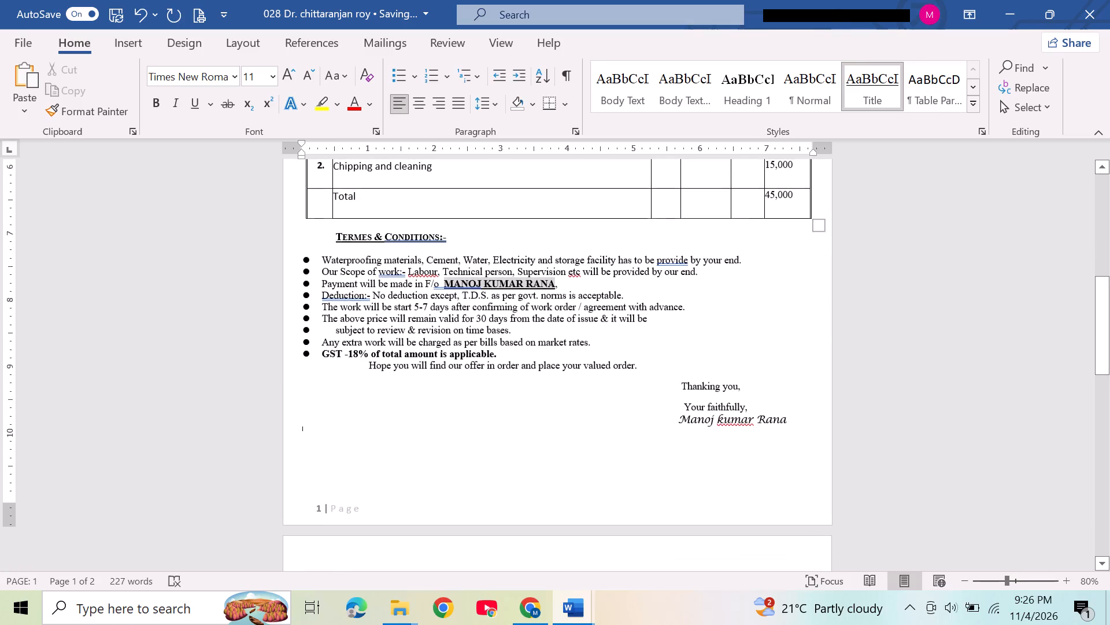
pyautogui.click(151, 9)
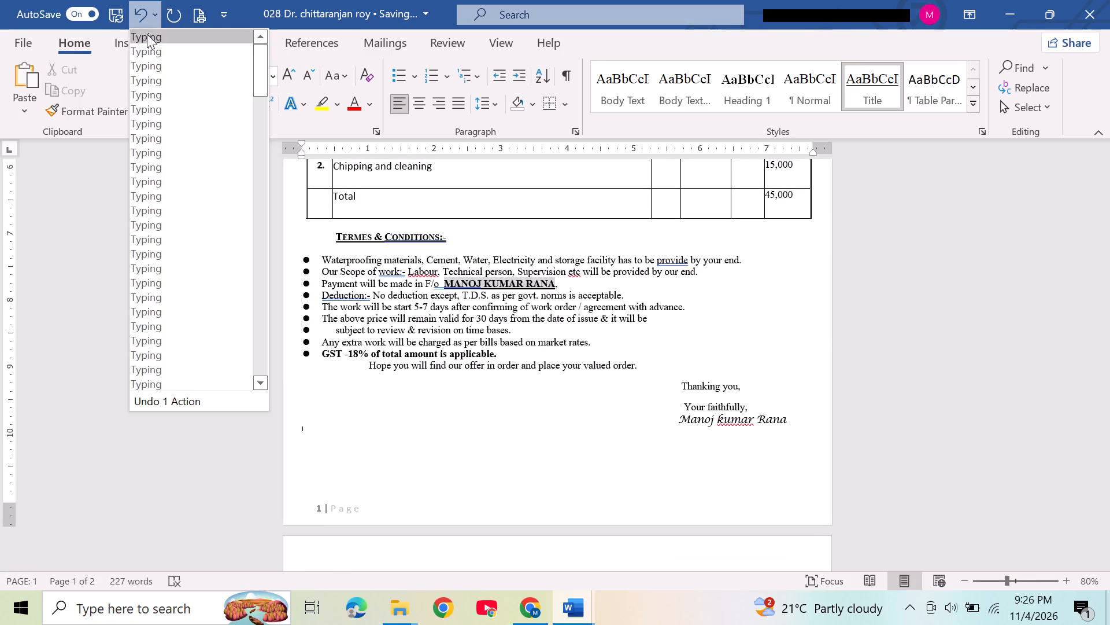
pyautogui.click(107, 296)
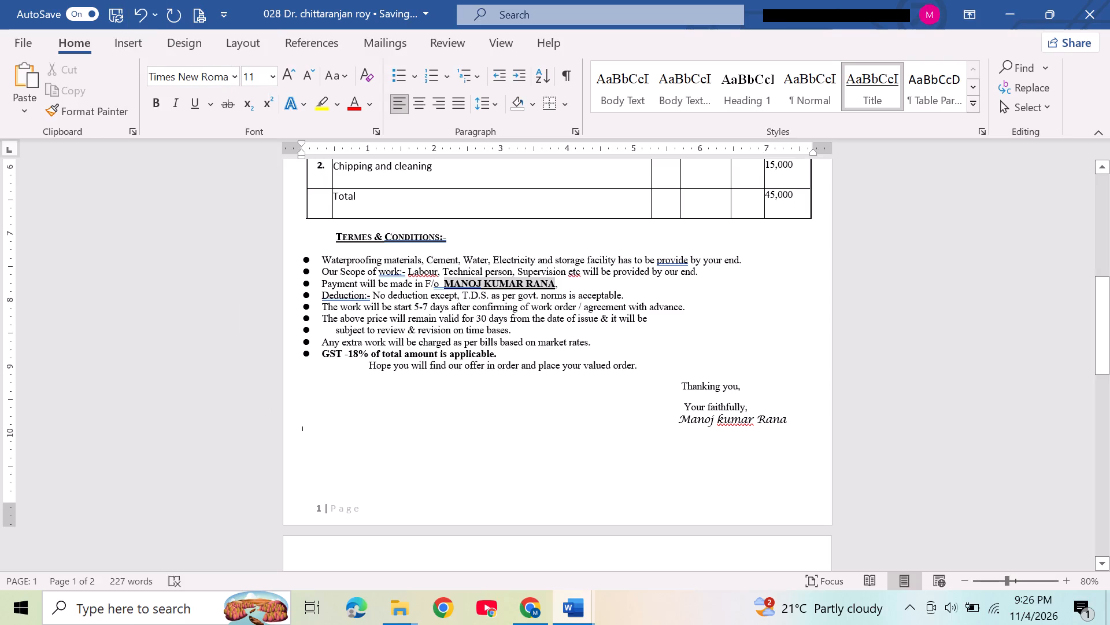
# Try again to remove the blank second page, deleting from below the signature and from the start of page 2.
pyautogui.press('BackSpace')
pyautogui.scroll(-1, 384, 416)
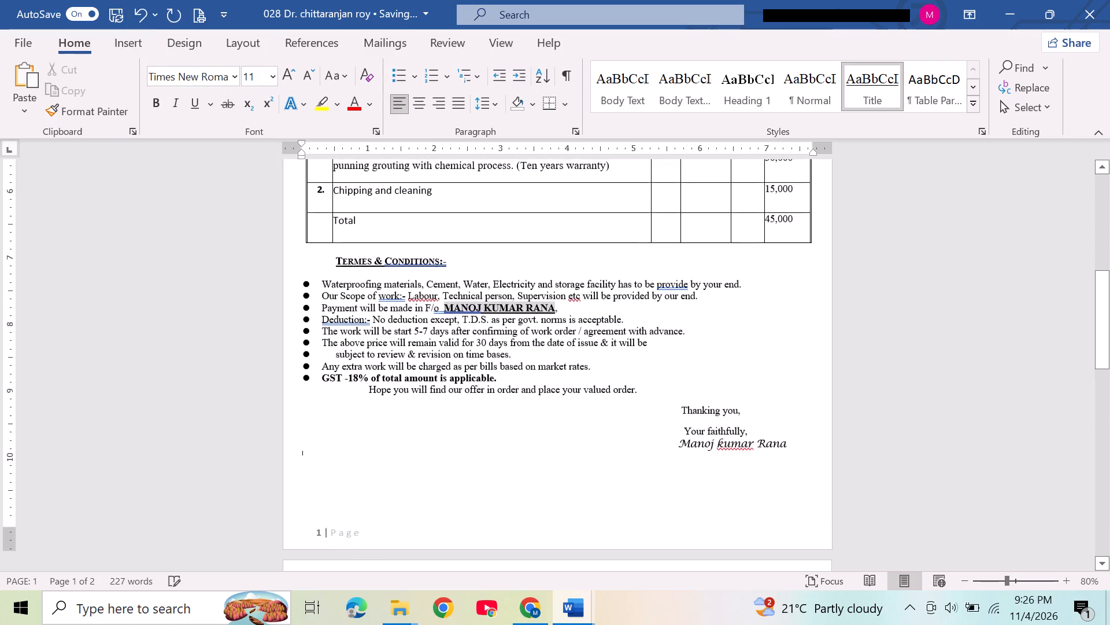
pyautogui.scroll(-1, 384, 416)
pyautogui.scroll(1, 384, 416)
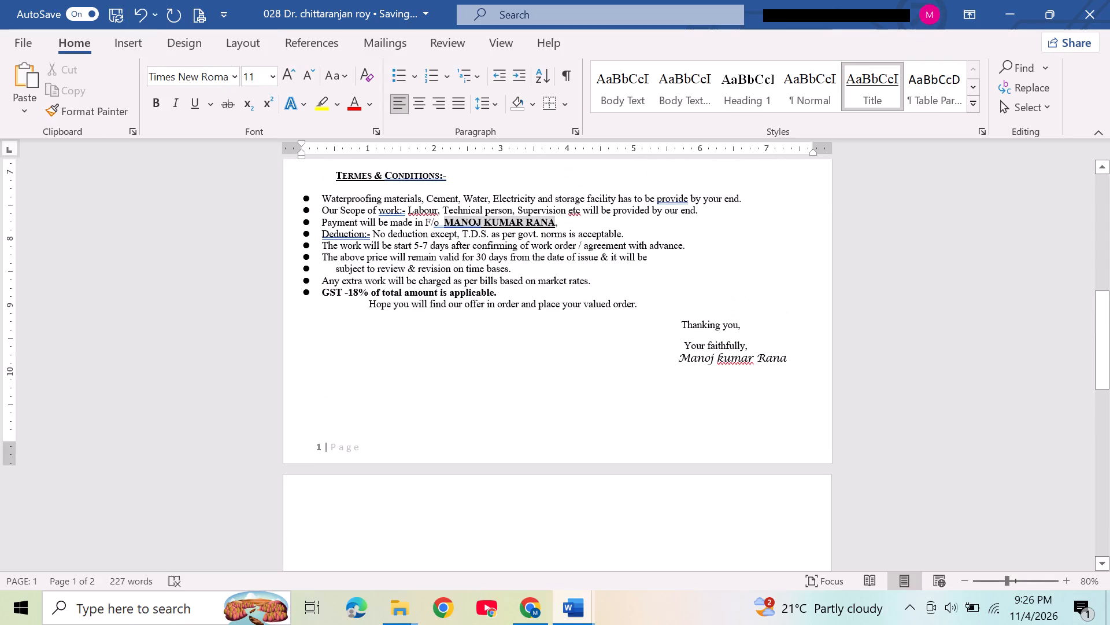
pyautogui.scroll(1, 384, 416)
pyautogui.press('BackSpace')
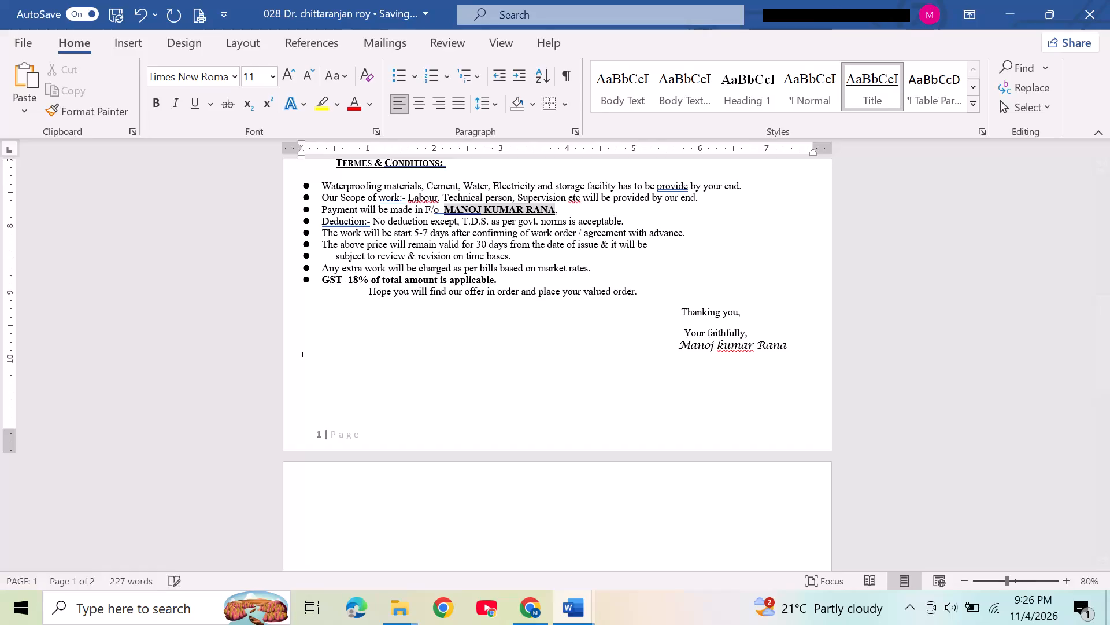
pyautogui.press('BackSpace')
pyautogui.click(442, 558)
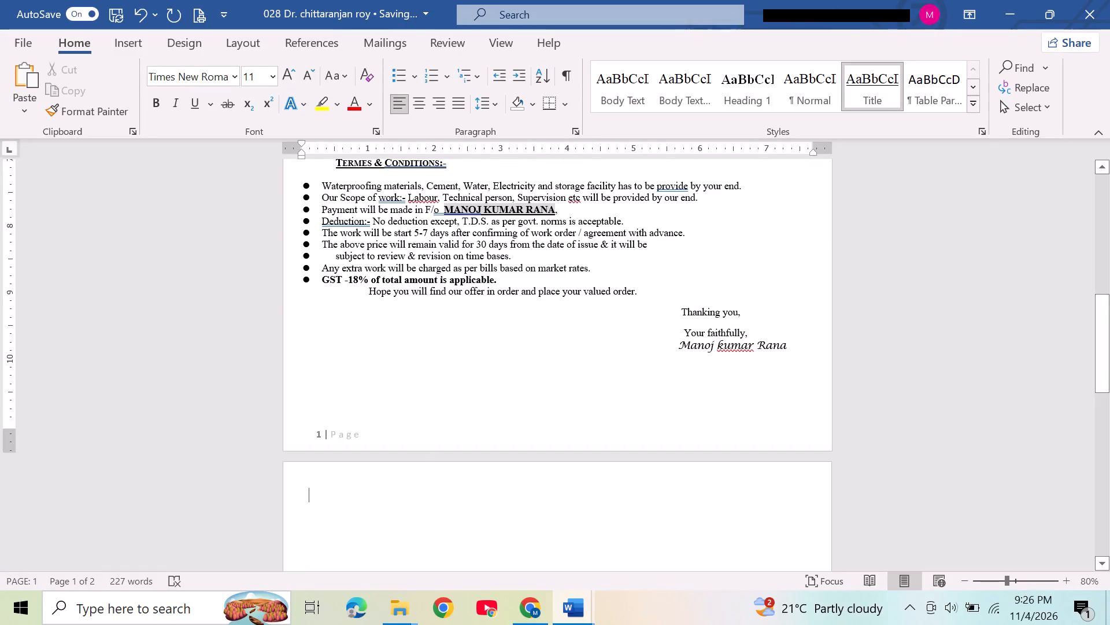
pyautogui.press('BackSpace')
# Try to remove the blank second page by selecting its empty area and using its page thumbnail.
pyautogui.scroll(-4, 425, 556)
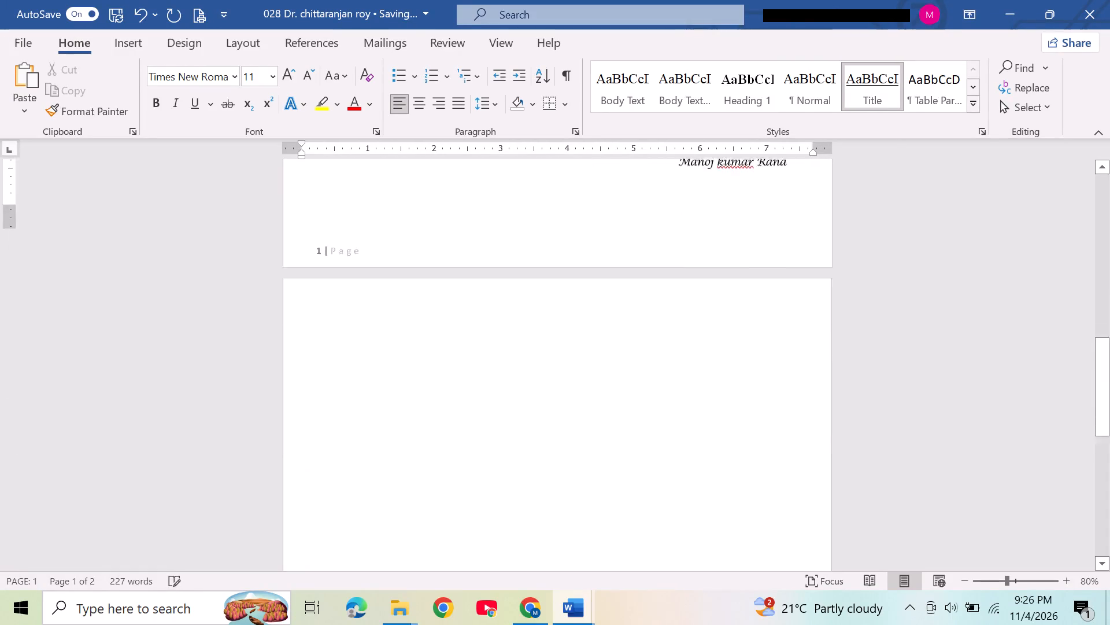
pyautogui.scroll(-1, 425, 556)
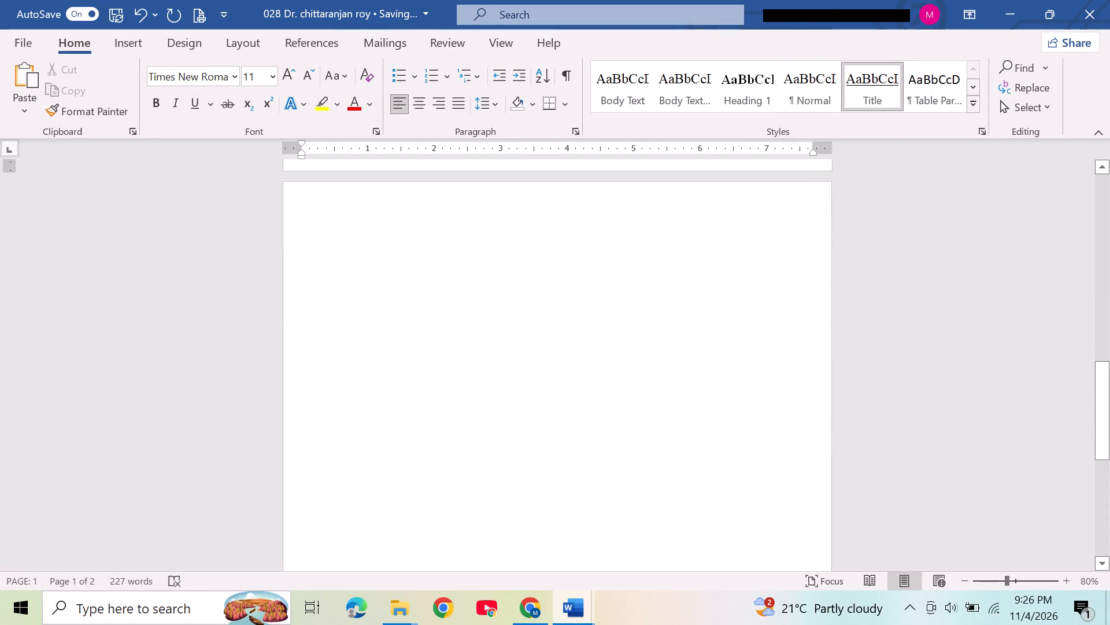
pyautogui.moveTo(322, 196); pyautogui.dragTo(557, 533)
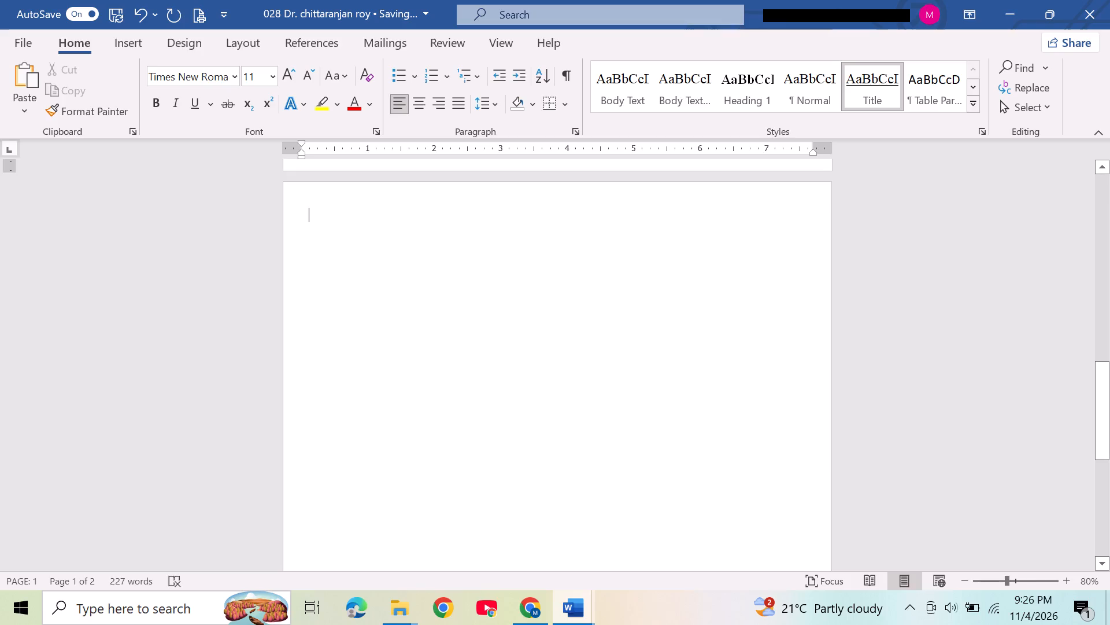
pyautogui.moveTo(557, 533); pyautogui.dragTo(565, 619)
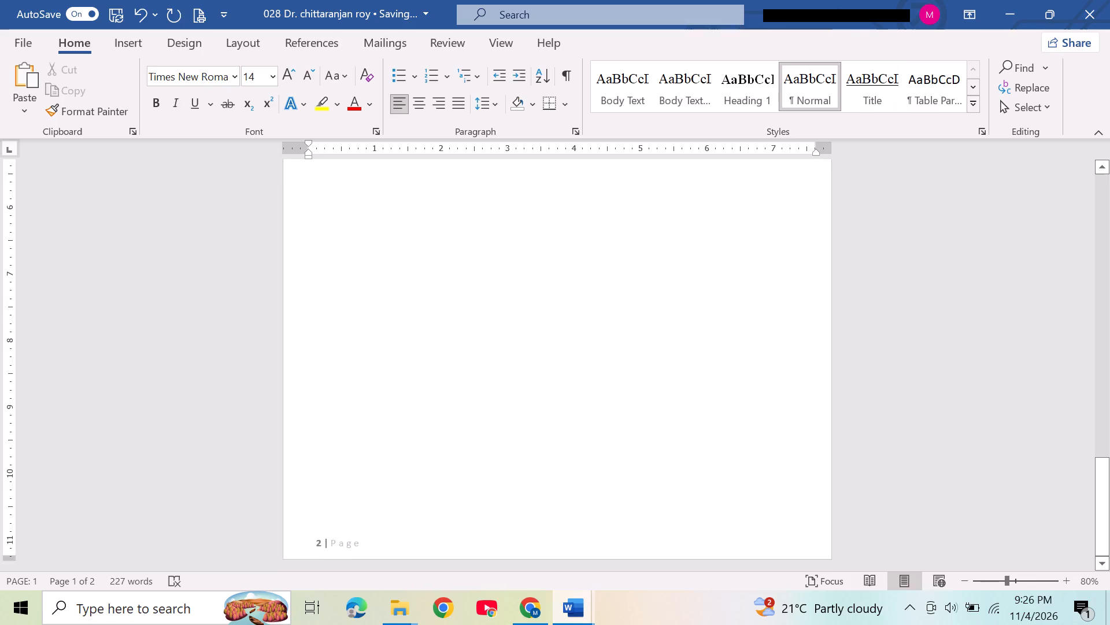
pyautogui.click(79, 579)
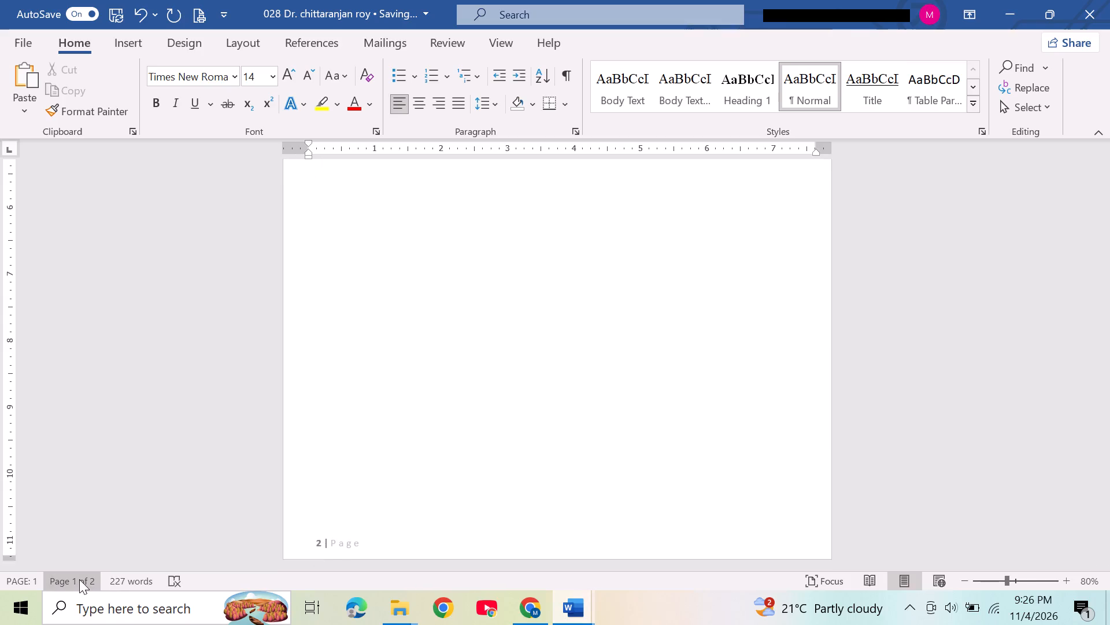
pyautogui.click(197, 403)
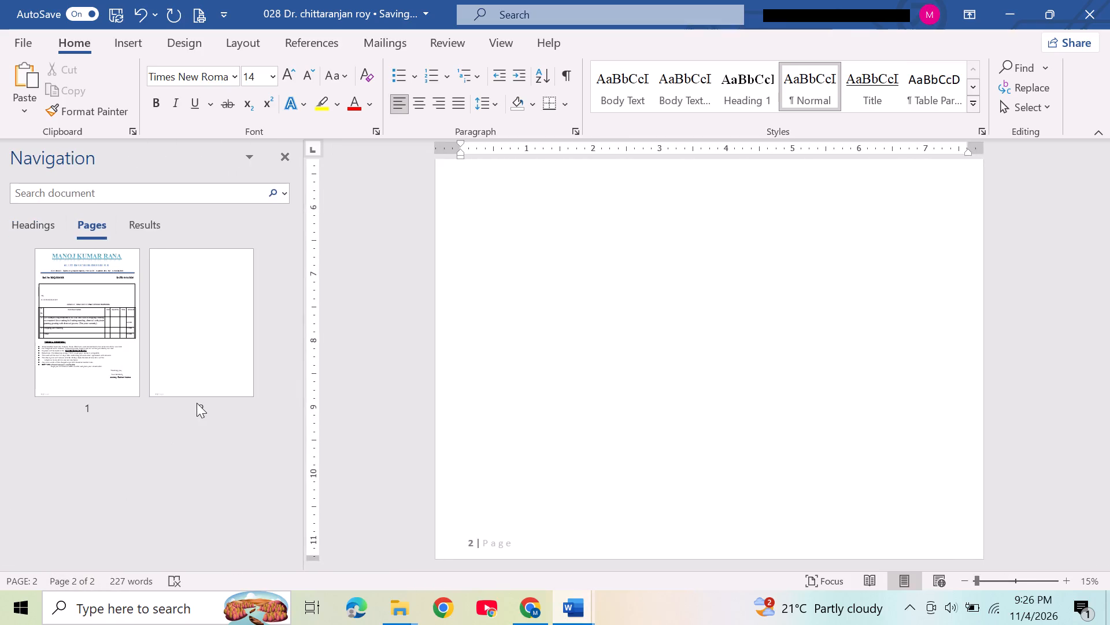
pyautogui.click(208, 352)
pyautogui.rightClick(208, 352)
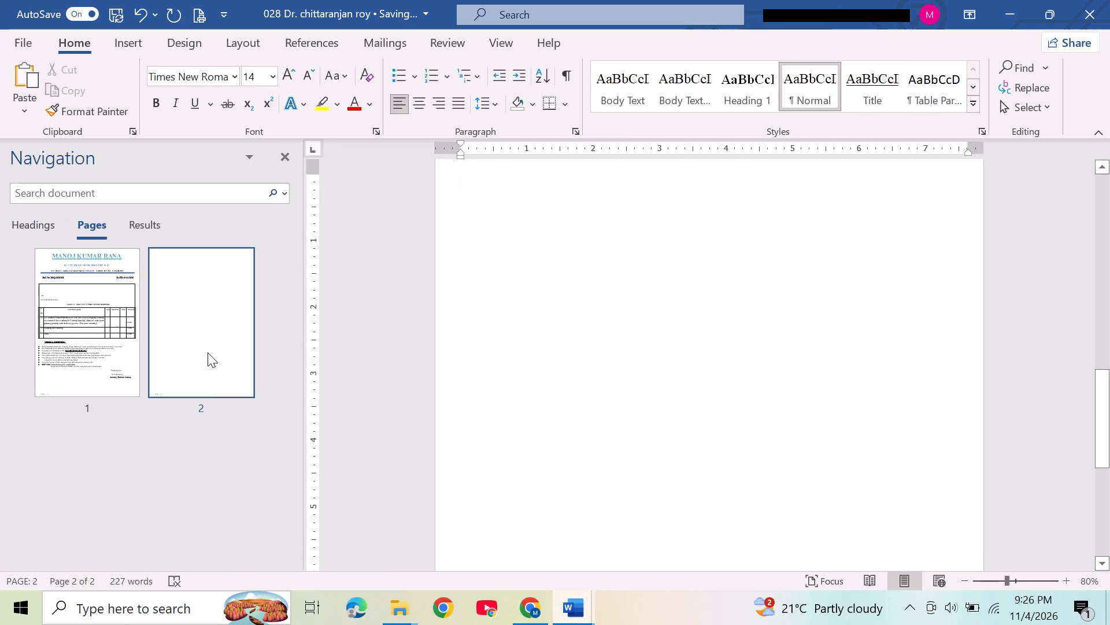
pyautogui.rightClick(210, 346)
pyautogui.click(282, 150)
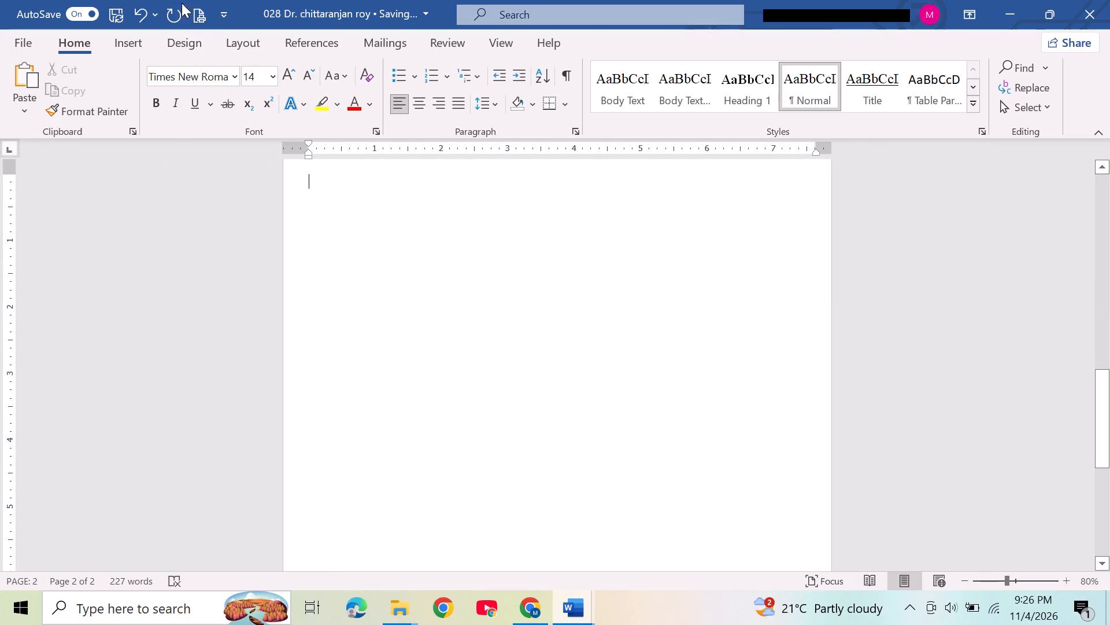
# Set the document's paper size to A4.
pyautogui.click(247, 38)
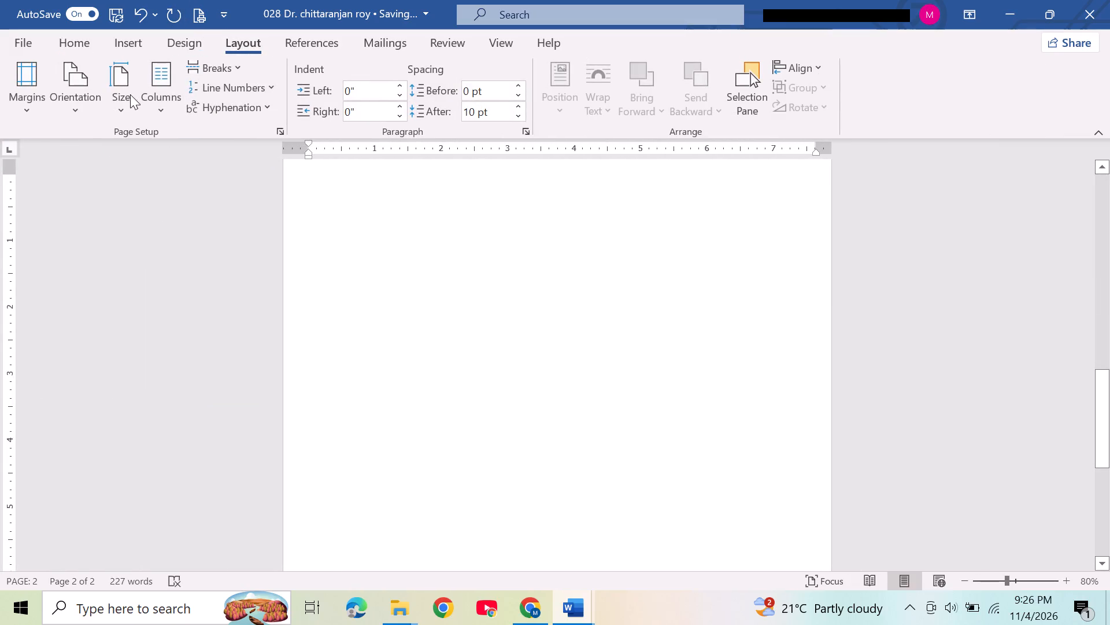
pyautogui.click(127, 94)
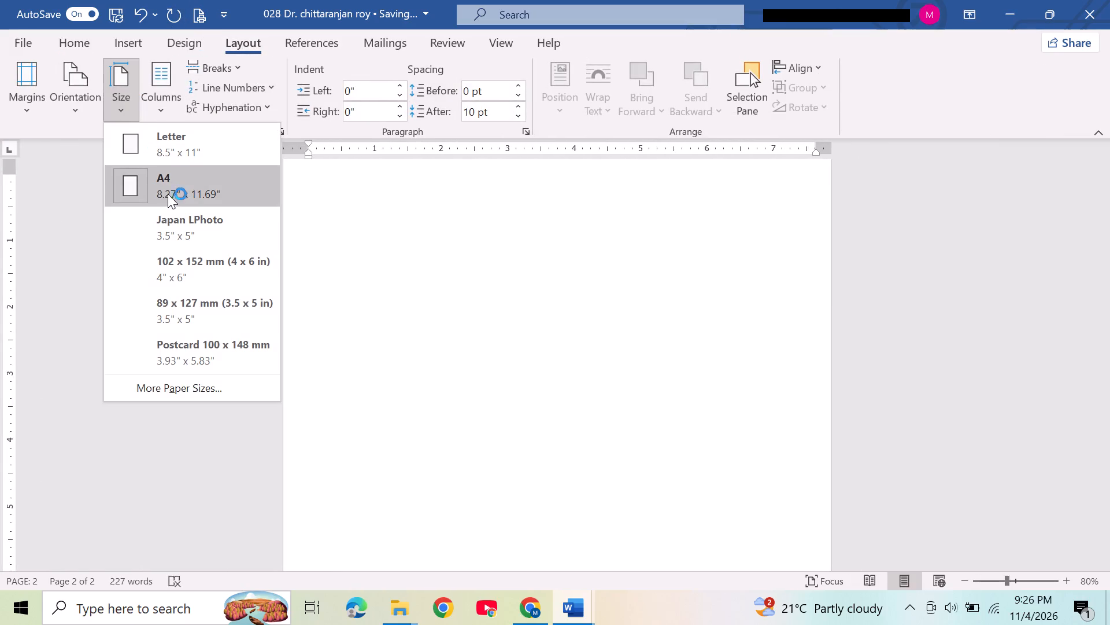
pyautogui.click(168, 194)
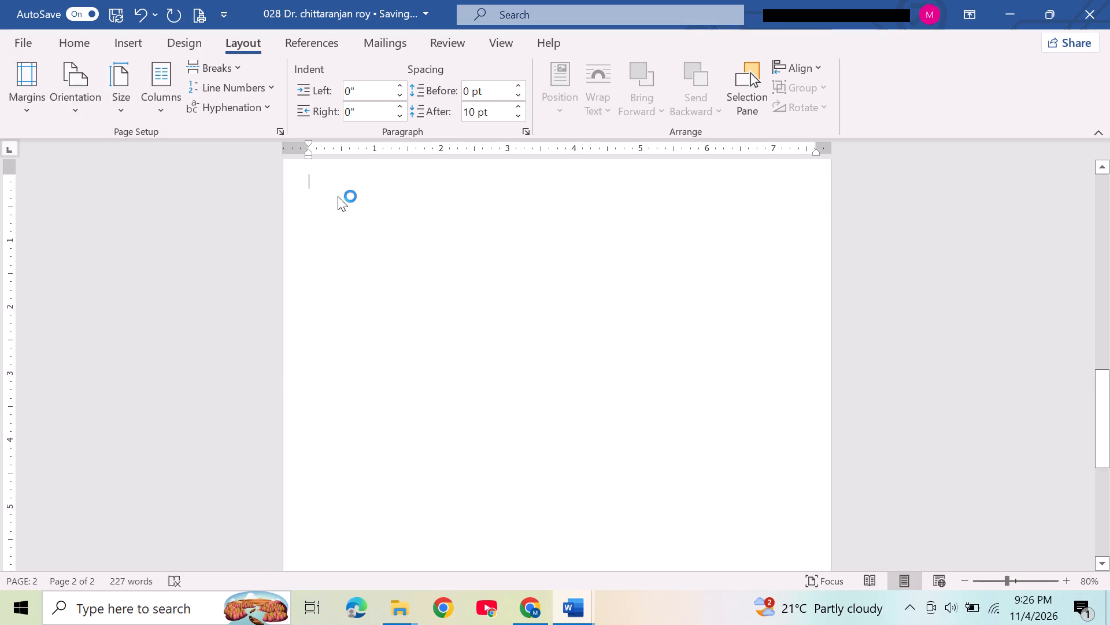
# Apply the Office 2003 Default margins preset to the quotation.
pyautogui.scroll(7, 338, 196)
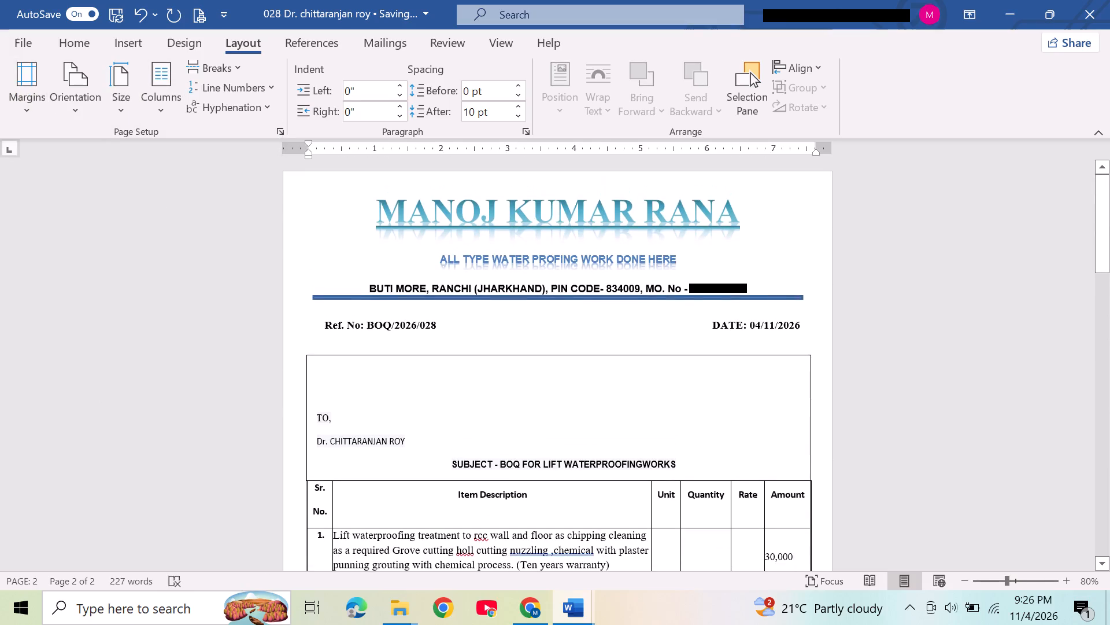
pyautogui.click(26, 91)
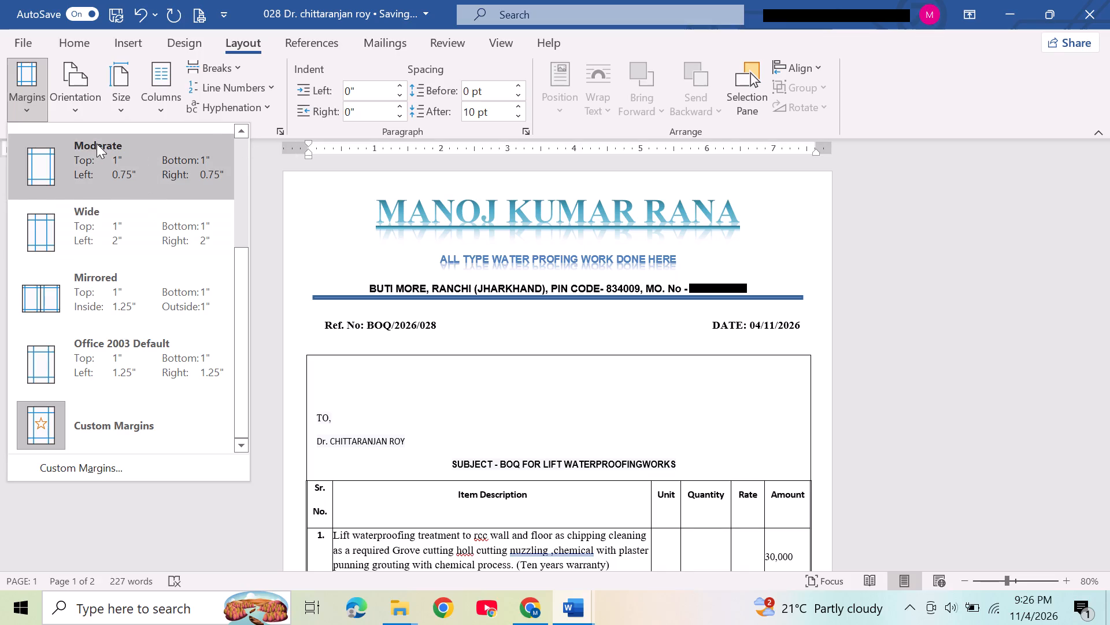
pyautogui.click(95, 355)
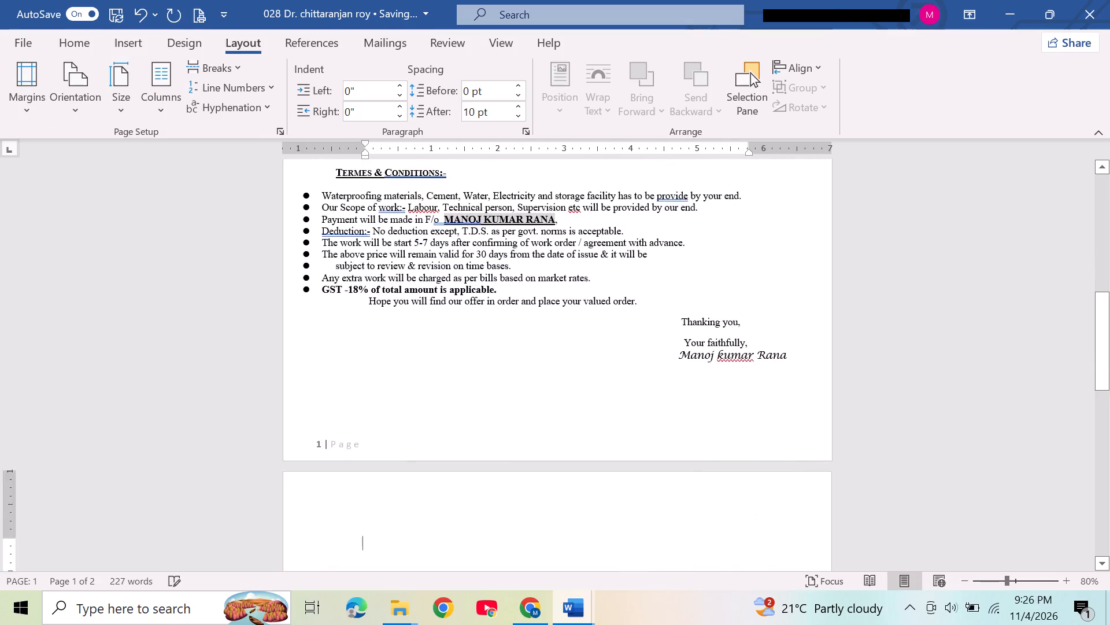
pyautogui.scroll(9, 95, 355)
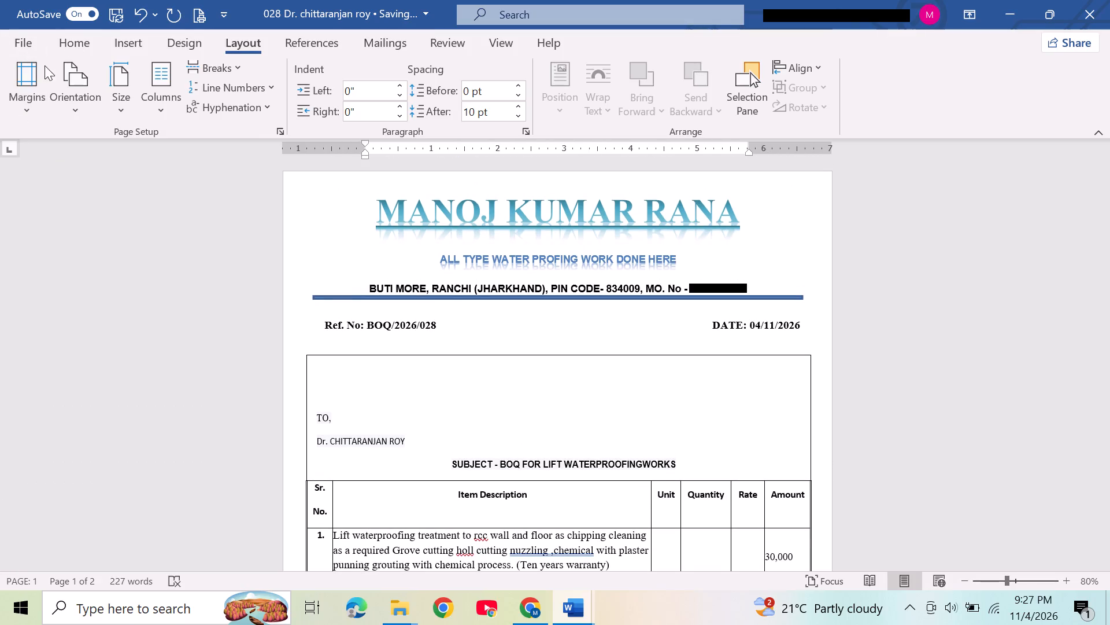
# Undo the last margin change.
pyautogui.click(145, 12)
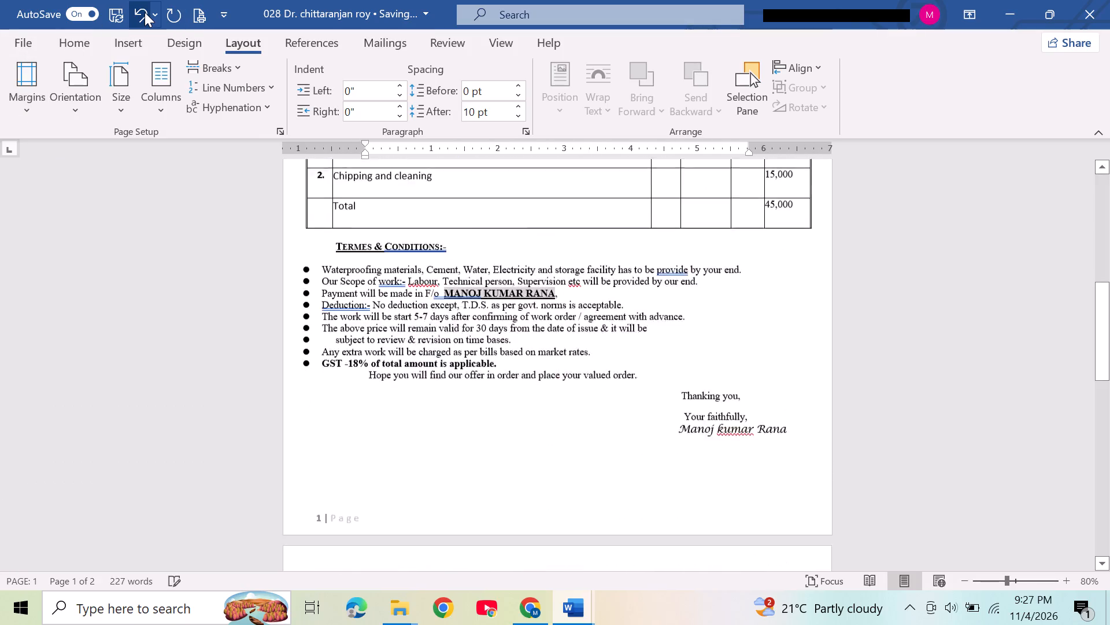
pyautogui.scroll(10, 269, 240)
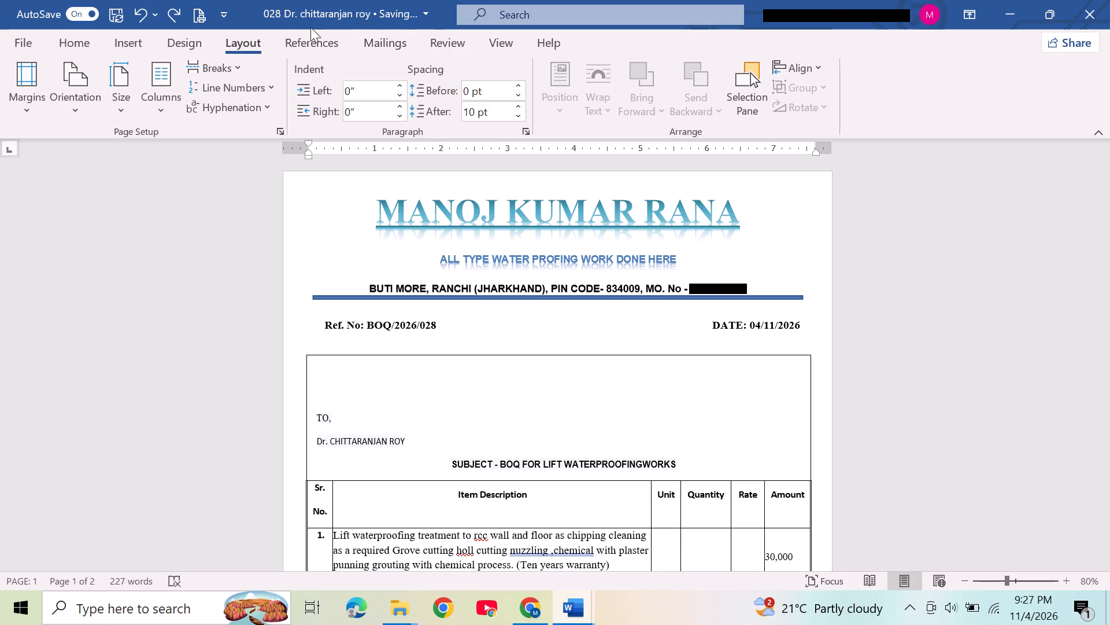
# Add a 14 pt art page border around the whole document, using the thin broken-line pattern that follows the flower and green-leaf designs.
pyautogui.click(168, 47)
pyautogui.click(135, 42)
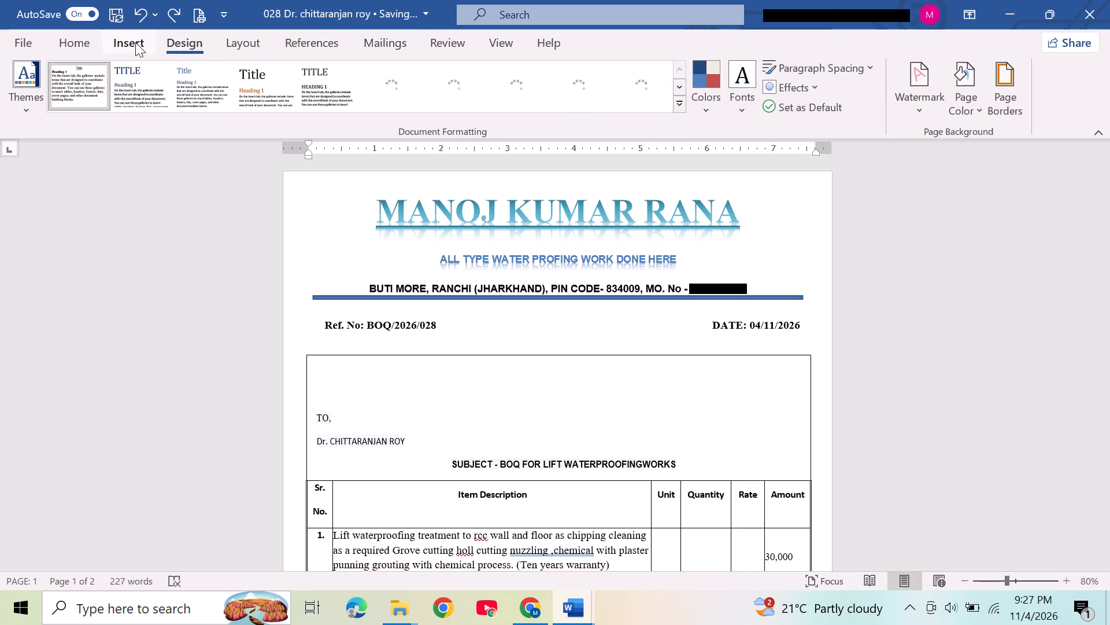
pyautogui.click(179, 40)
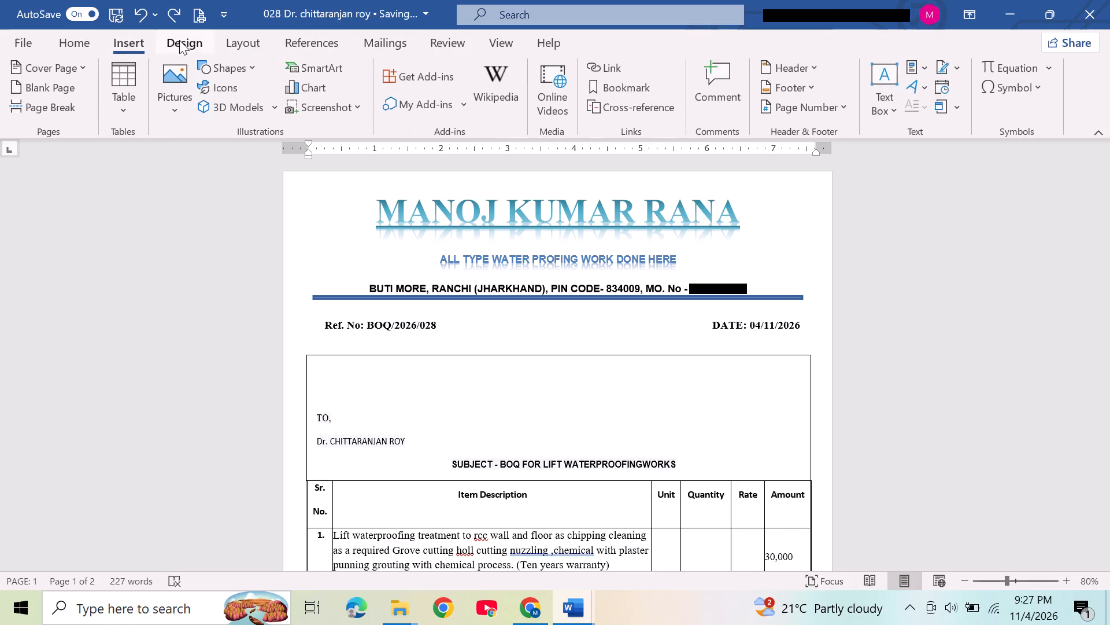
pyautogui.click(1020, 79)
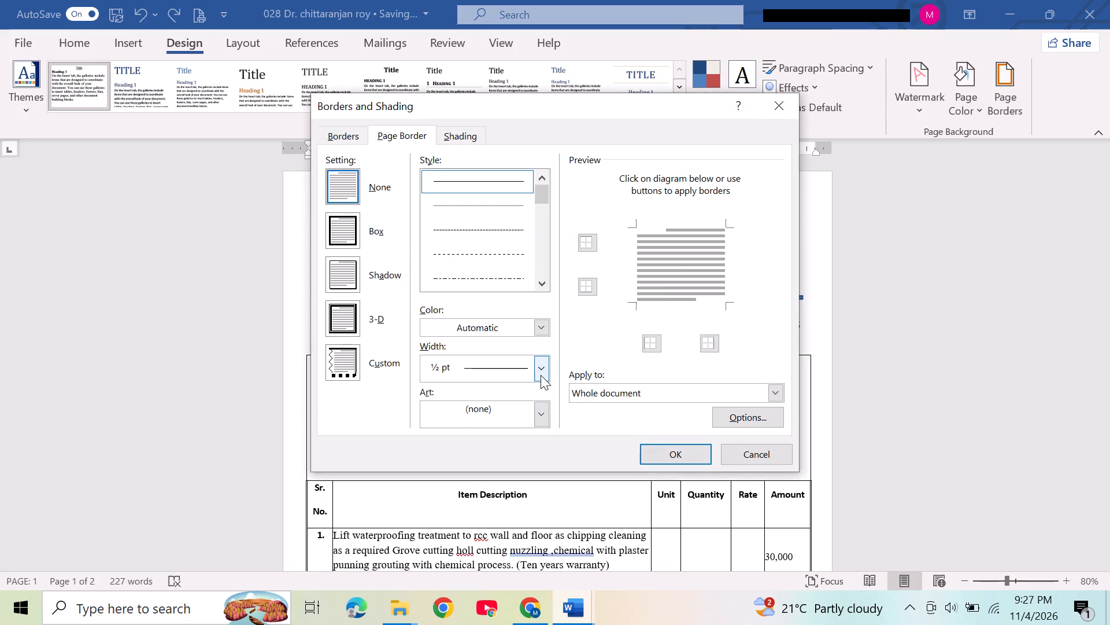
pyautogui.click(541, 409)
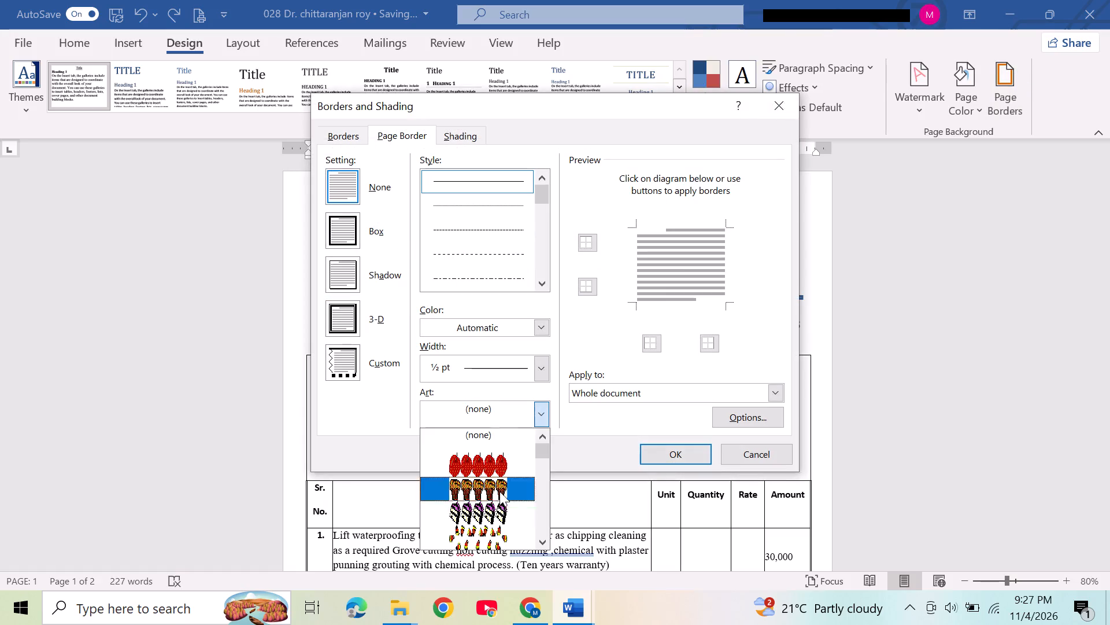
pyautogui.scroll(-4, 492, 501)
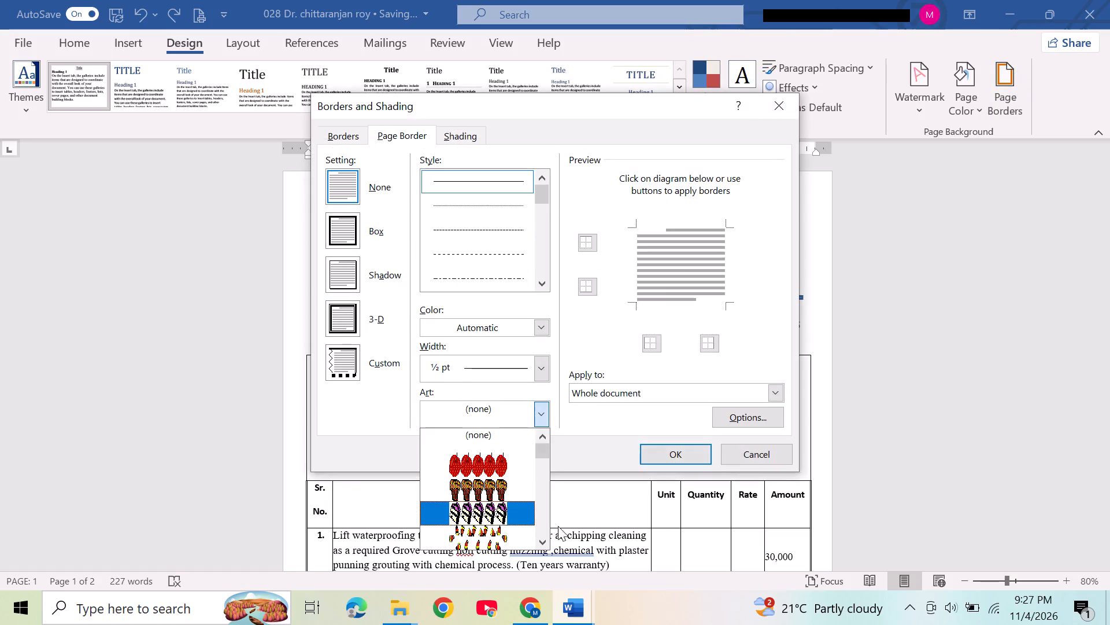
pyautogui.tripleClick(540, 540)
pyautogui.doubleClick(540, 540)
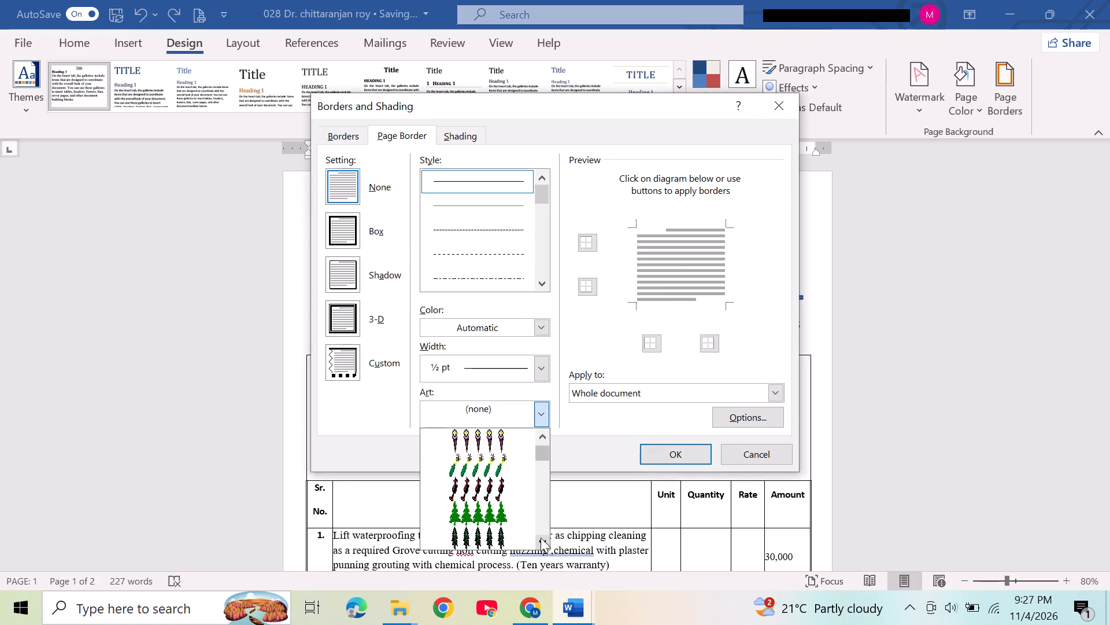
pyautogui.tripleClick(542, 545)
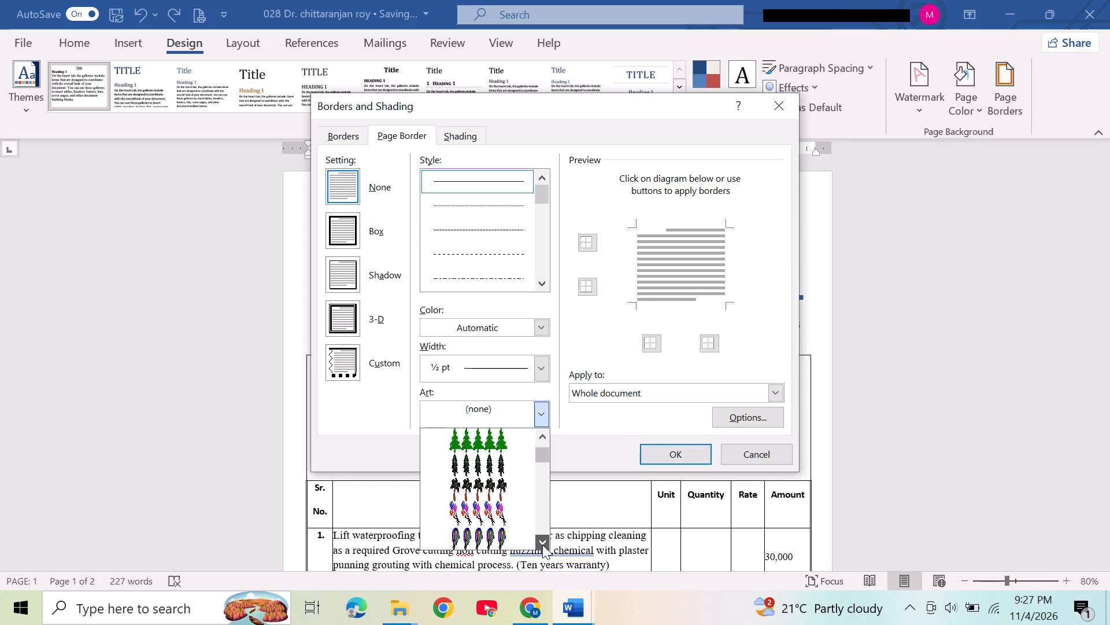
pyautogui.click(542, 545)
pyautogui.tripleClick(542, 545)
pyautogui.click(542, 545)
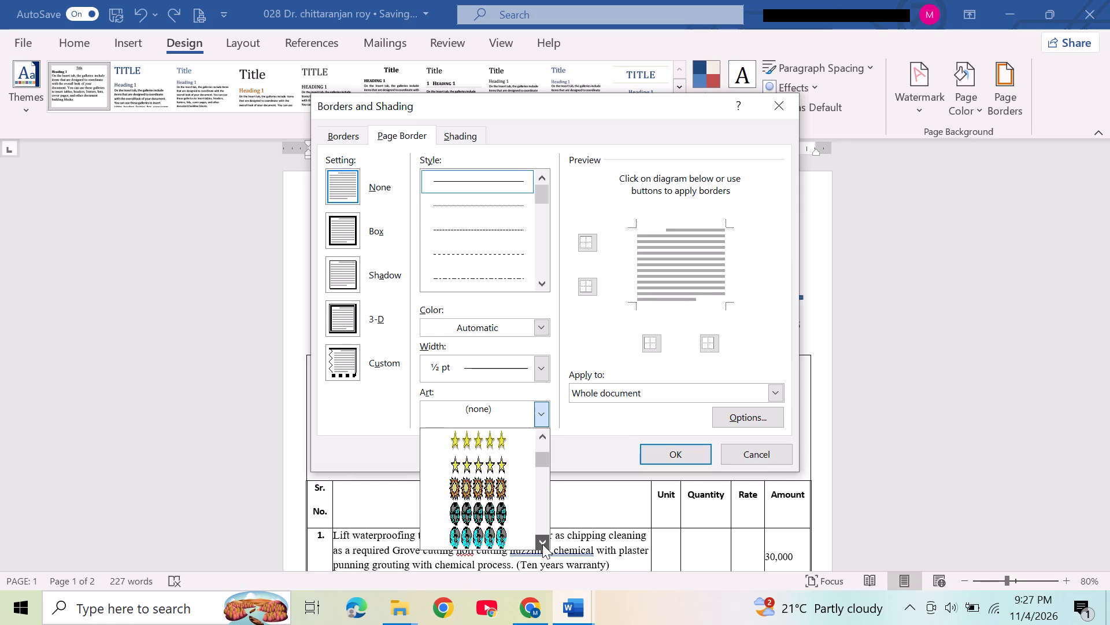
pyautogui.click(544, 543)
pyautogui.tripleClick(544, 543)
pyautogui.click(544, 543)
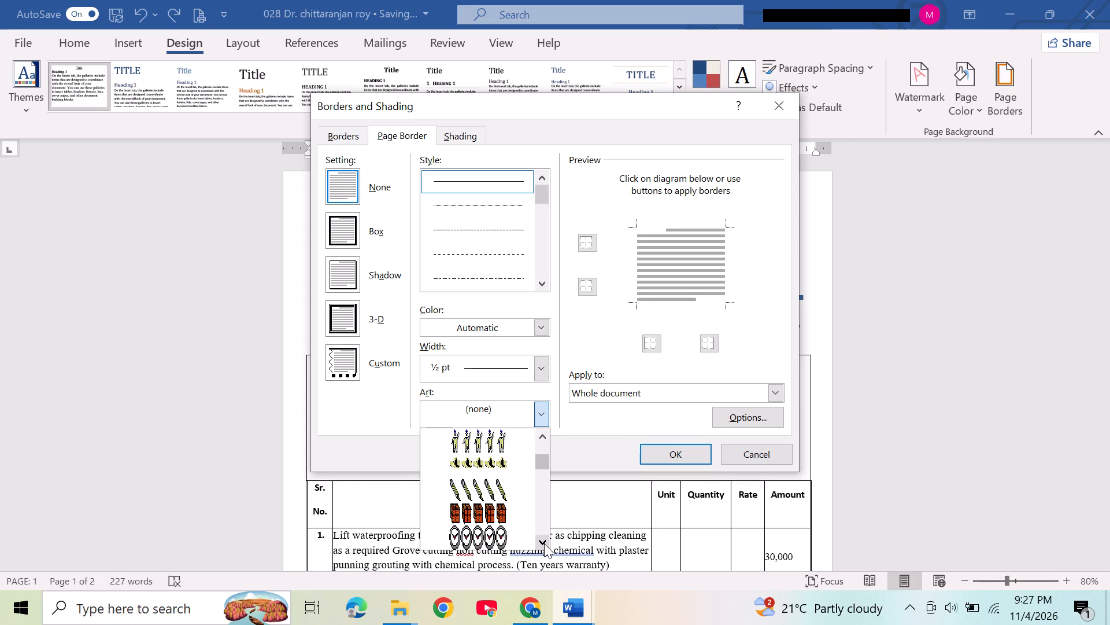
pyautogui.click(544, 543)
pyautogui.tripleClick(544, 543)
pyautogui.click(544, 543)
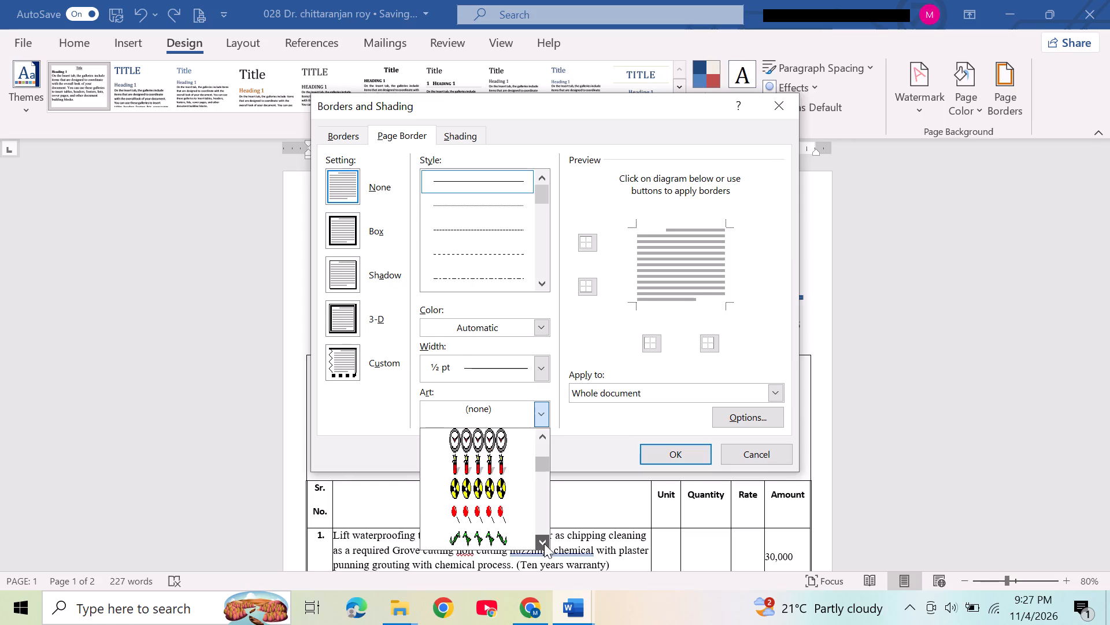
pyautogui.click(544, 543)
pyautogui.click(544, 543)
pyautogui.doubleClick(544, 543)
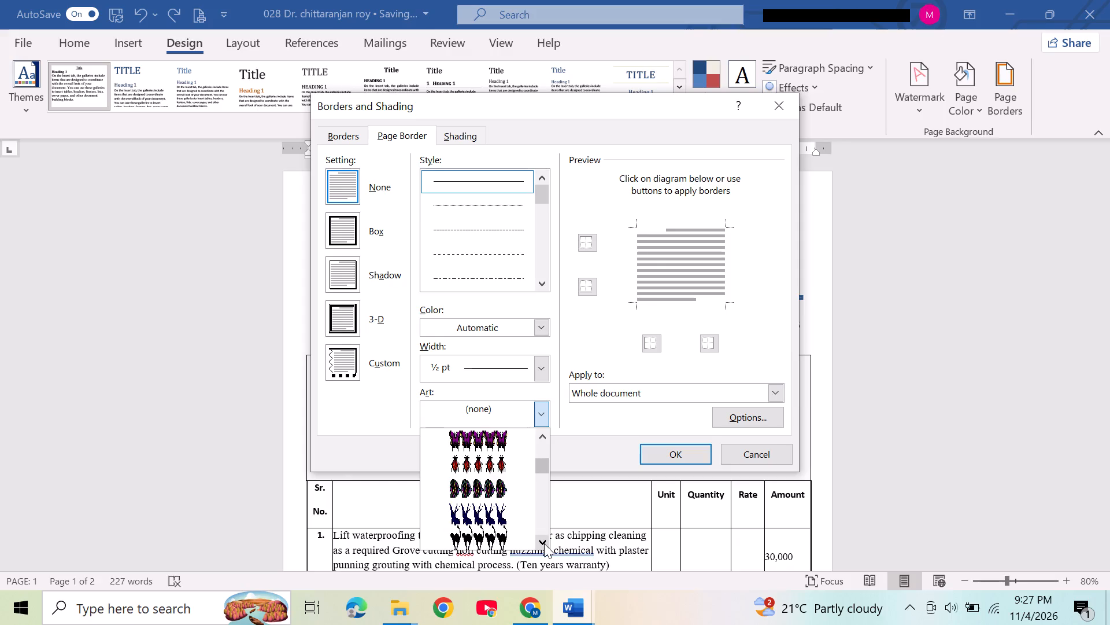
pyautogui.click(544, 543)
pyautogui.doubleClick(544, 543)
pyautogui.click(544, 543)
pyautogui.click(544, 543)
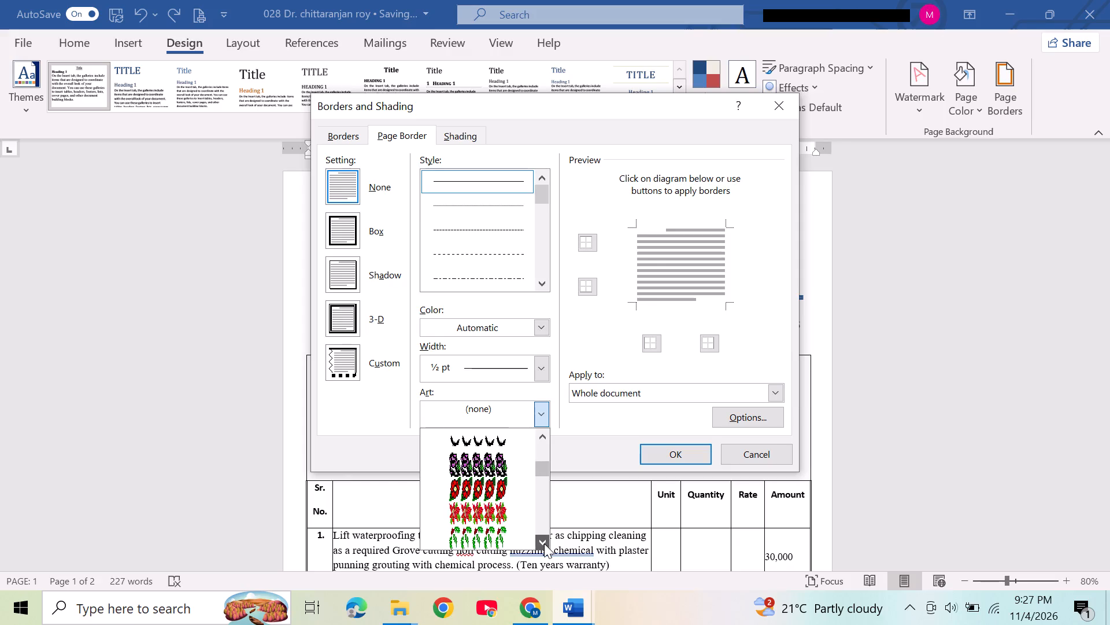
pyautogui.rightClick(544, 543)
pyautogui.click(544, 543)
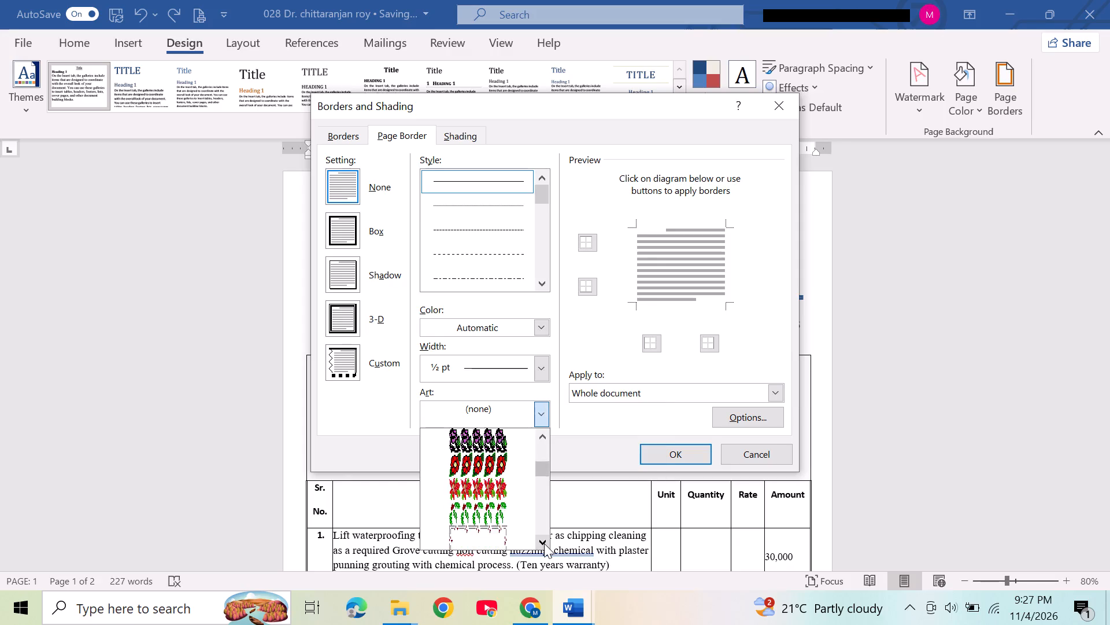
pyautogui.click(544, 543)
pyautogui.click(505, 520)
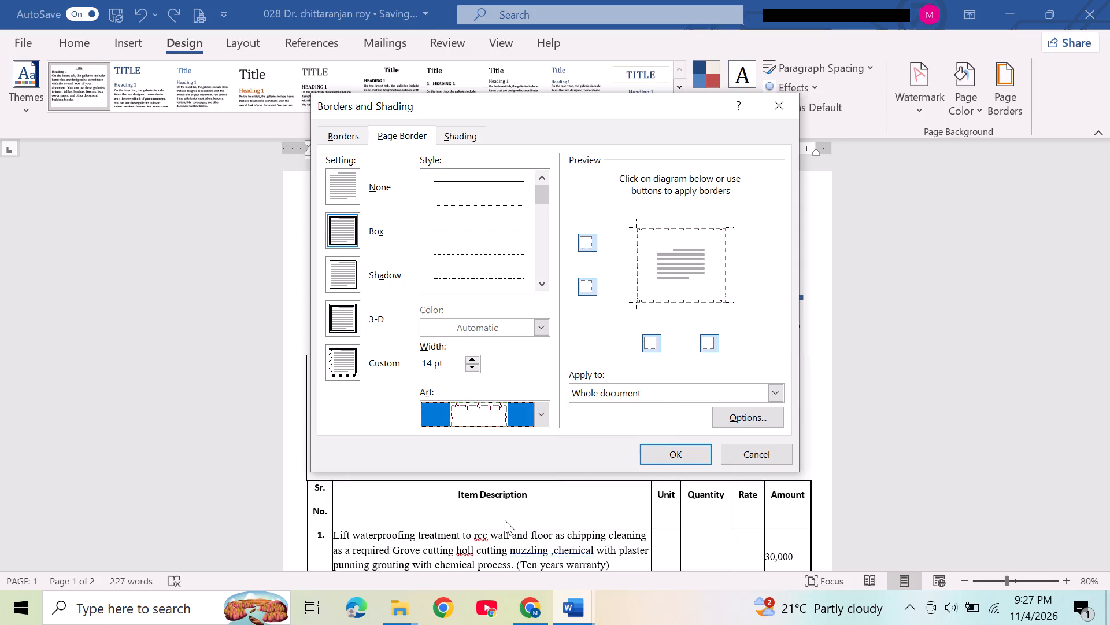
pyautogui.click(673, 455)
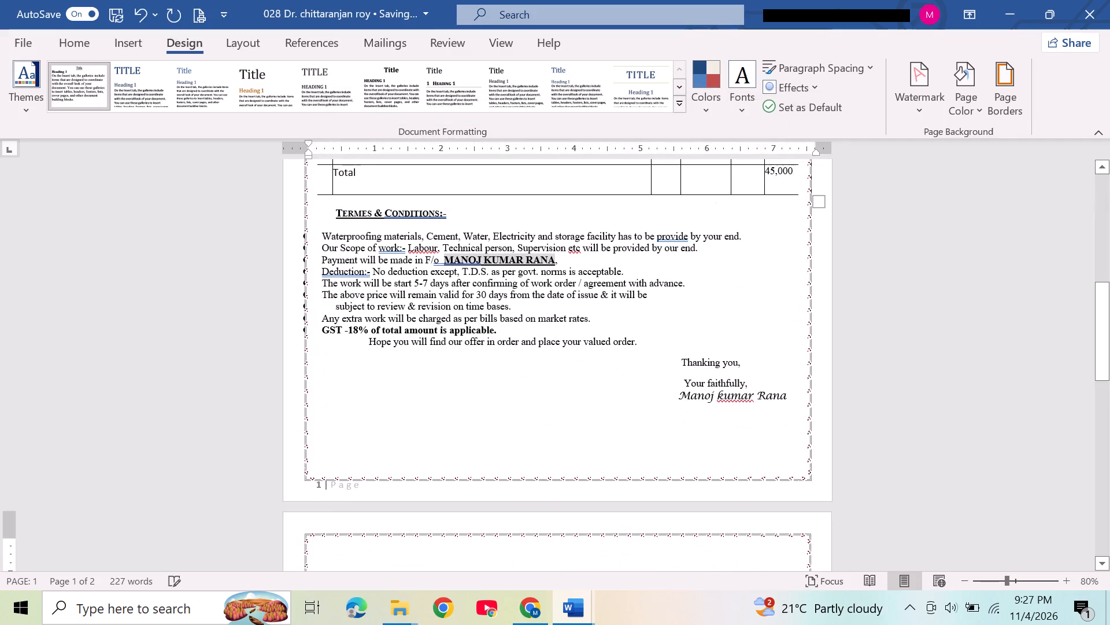
pyautogui.scroll(1, 396, 464)
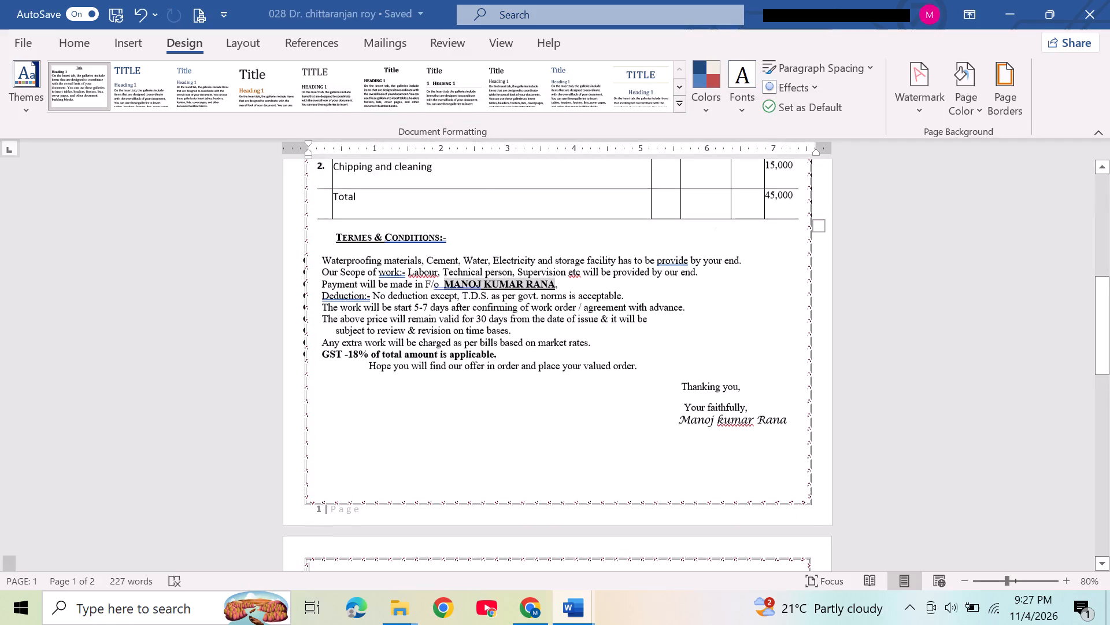
pyautogui.scroll(5, 396, 464)
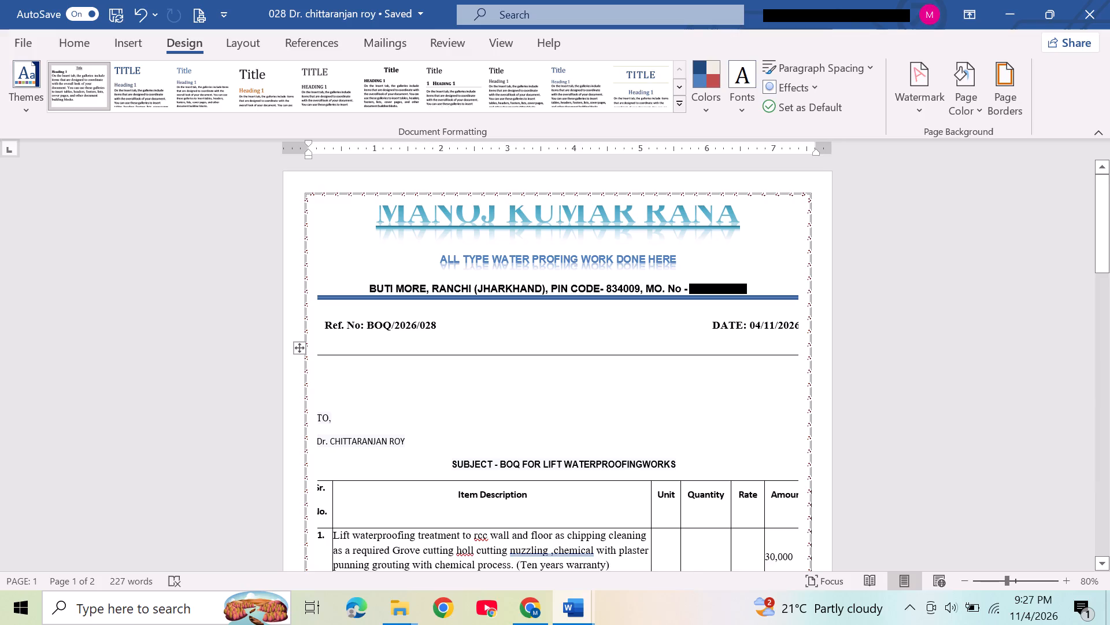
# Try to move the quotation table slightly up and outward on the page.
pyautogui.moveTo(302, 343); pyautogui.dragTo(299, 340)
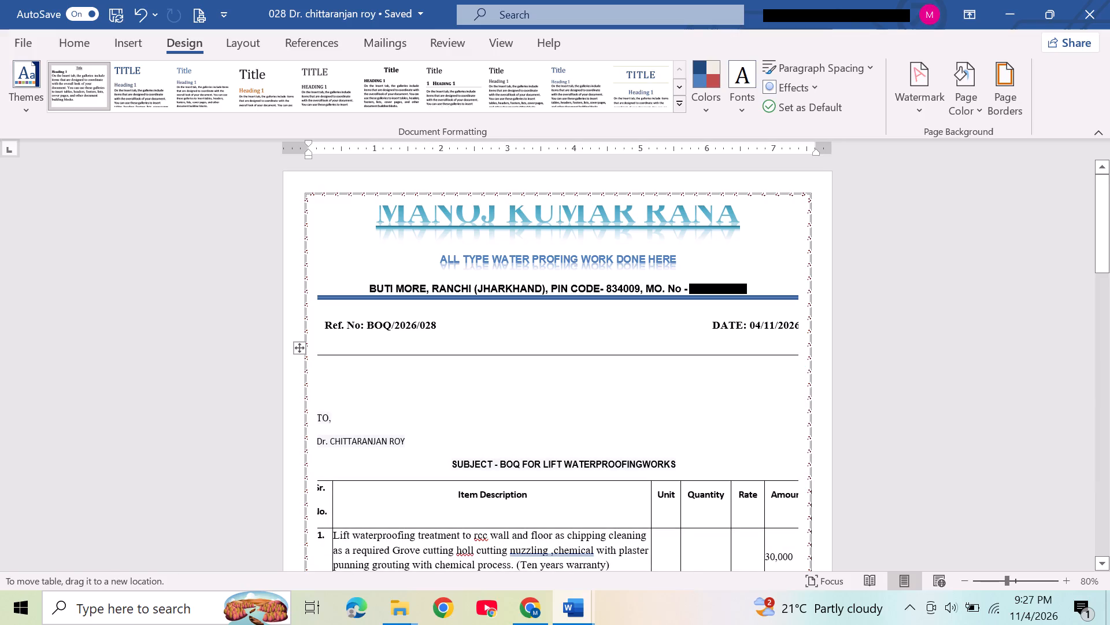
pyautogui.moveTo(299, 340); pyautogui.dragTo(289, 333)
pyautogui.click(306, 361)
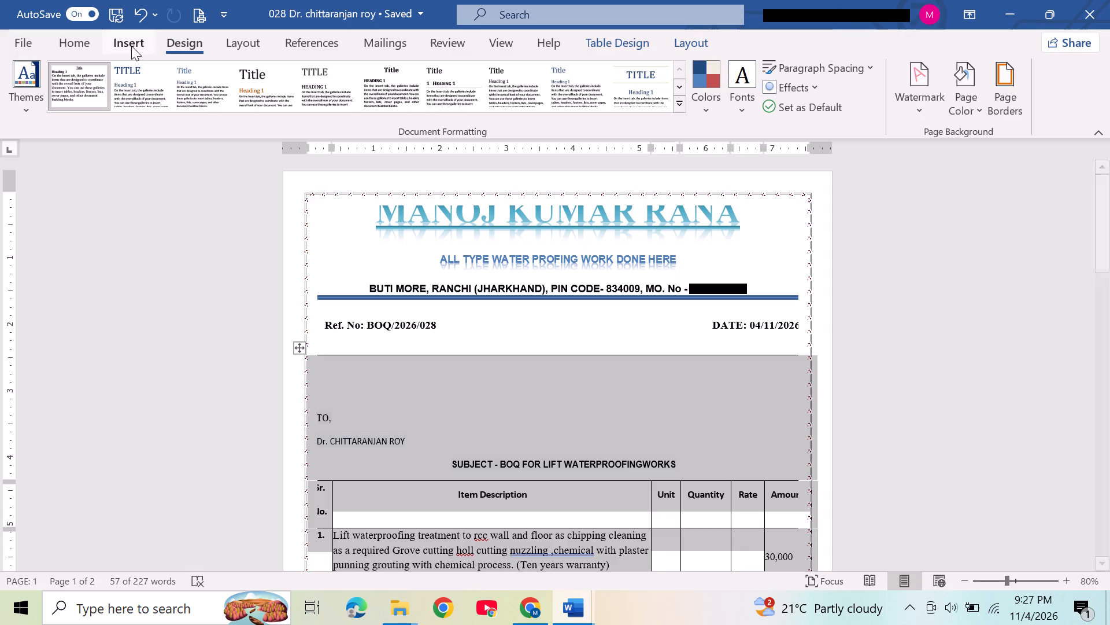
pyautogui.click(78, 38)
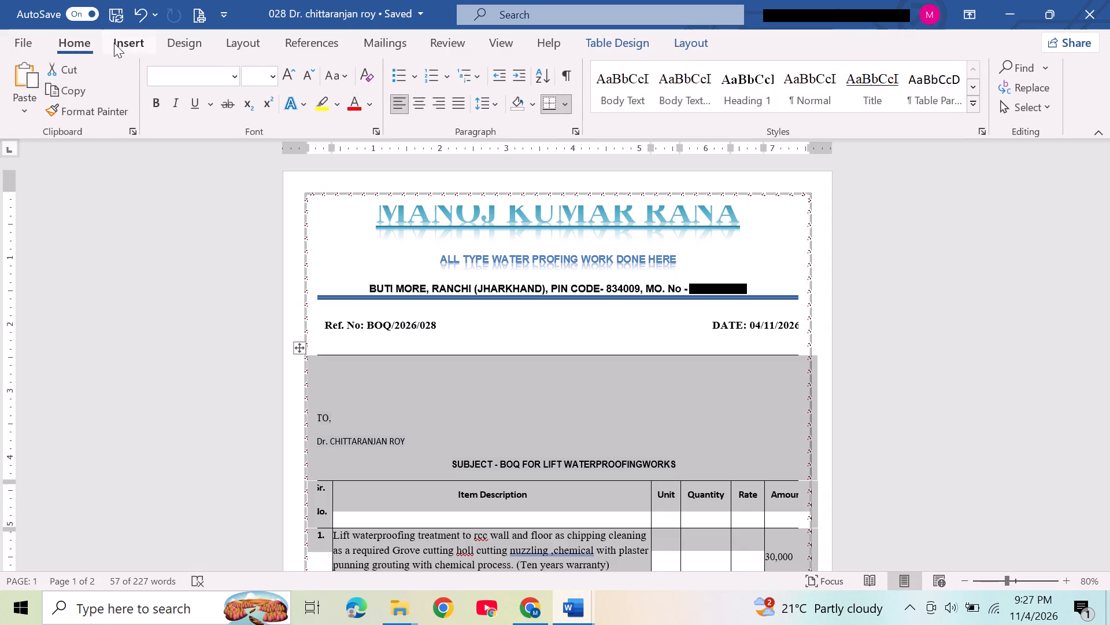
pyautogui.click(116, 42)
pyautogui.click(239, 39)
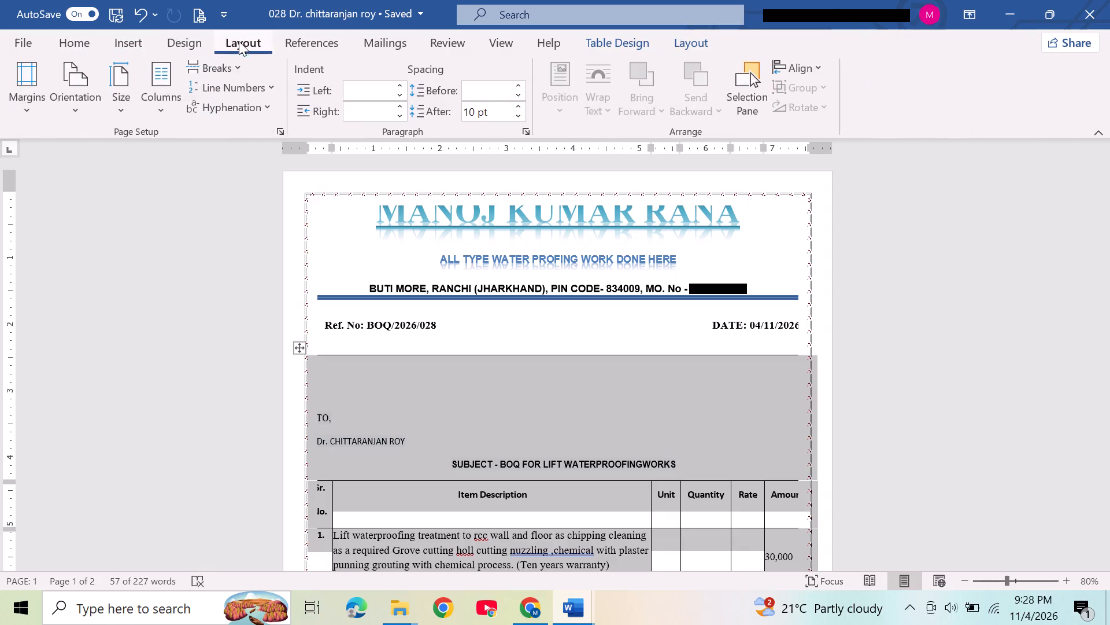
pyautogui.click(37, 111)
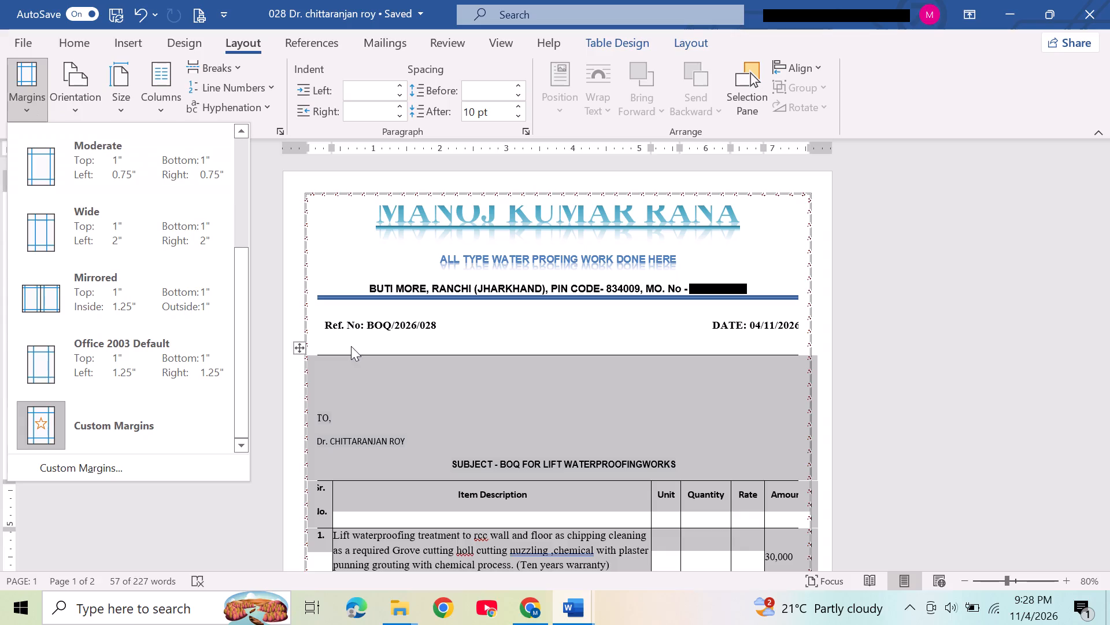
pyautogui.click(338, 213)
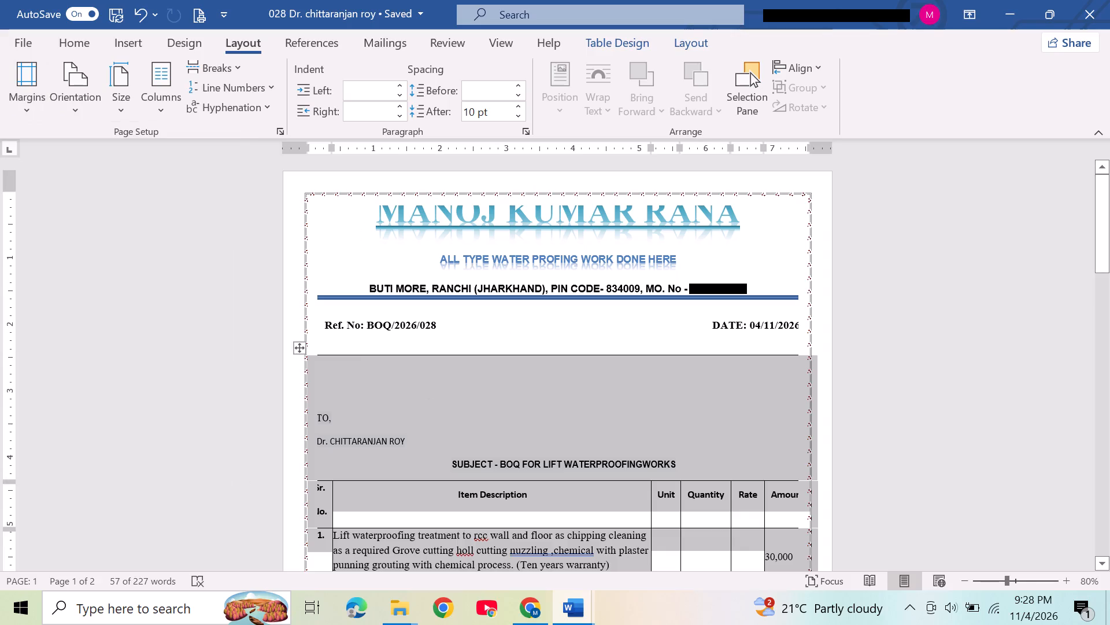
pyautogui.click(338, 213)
# Undo the art page border around the document.
pyautogui.hotkey('ctrl', 'z')
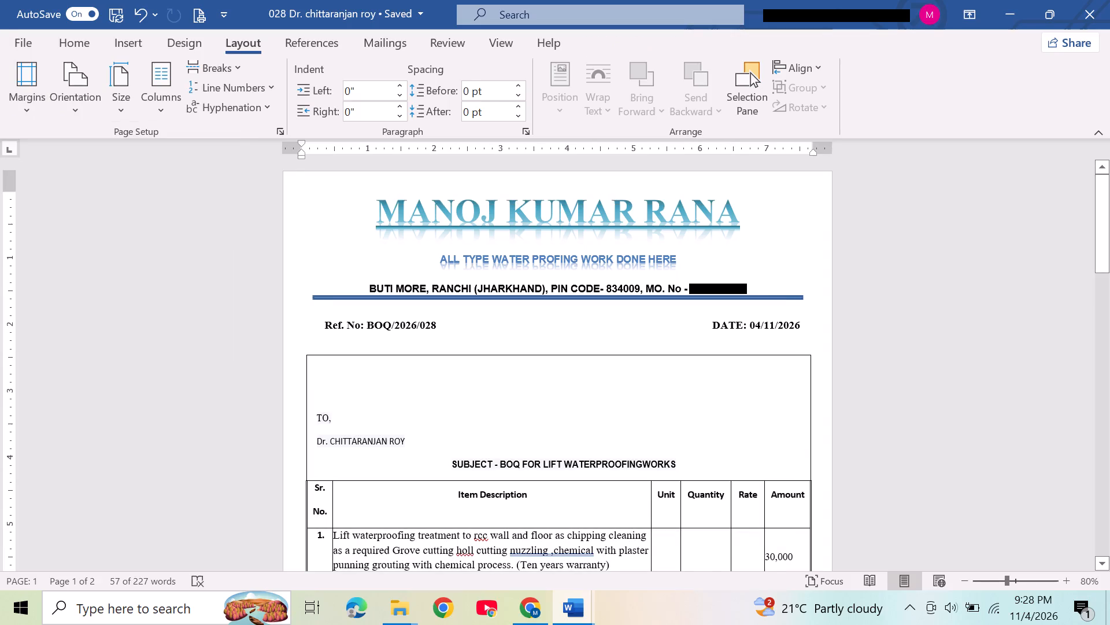
# Save the quotation document.
pyautogui.scroll(2, 338, 217)
pyautogui.scroll(-8, 338, 212)
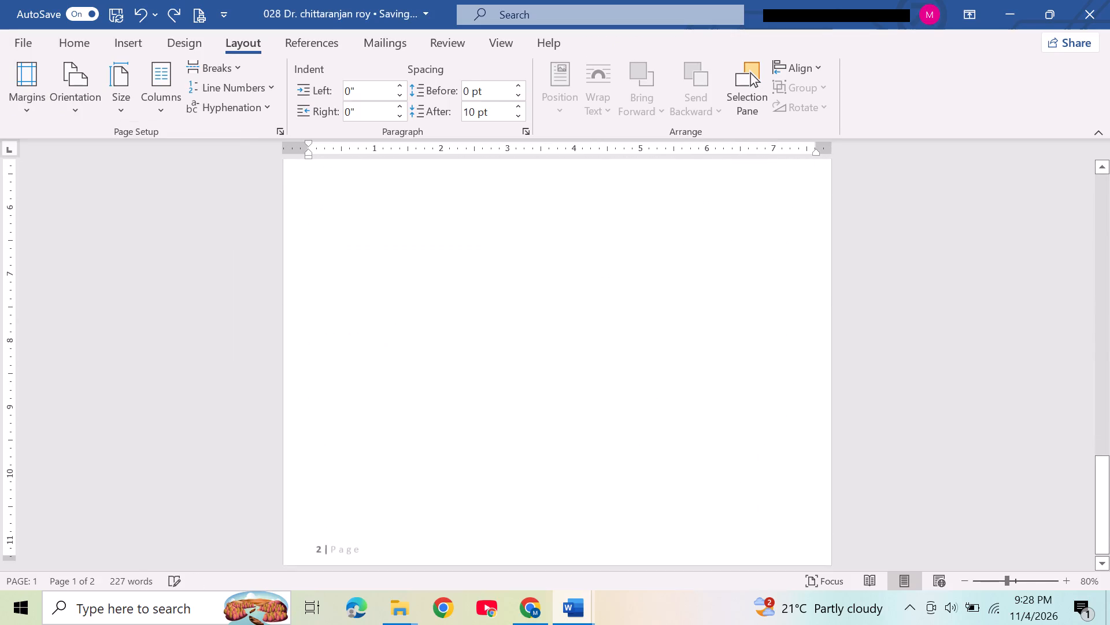
pyautogui.hotkey('ctrl', 's')
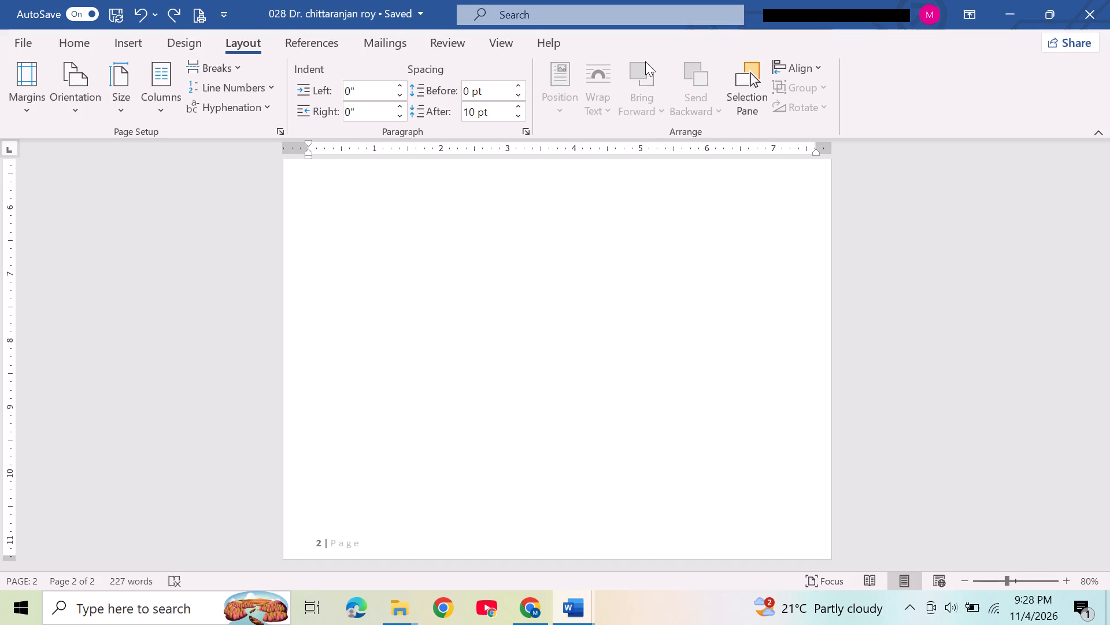
# Review the quotation from the letterhead through the item table and terms to the closing signature.
pyautogui.scroll(11, 503, 201)
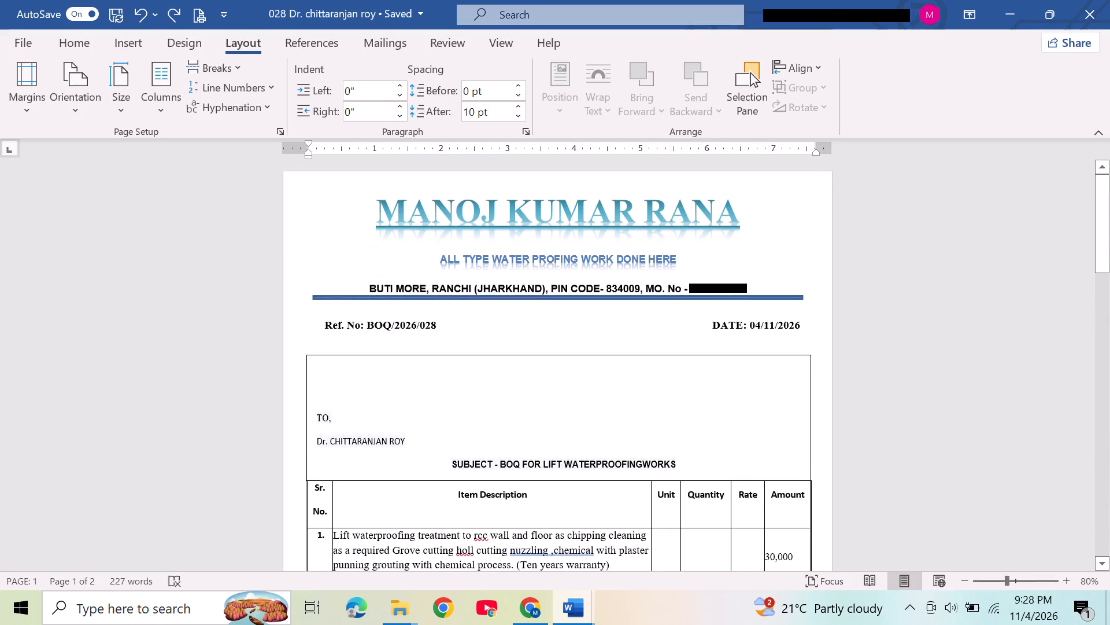
pyautogui.scroll(-3, 507, 251)
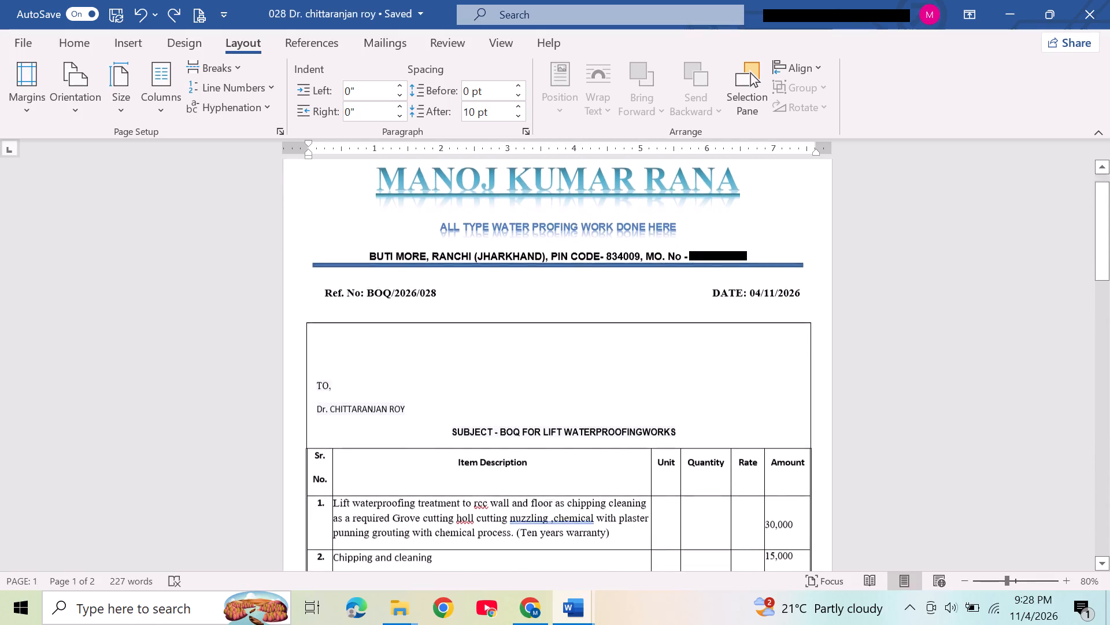
pyautogui.scroll(-2, 482, 321)
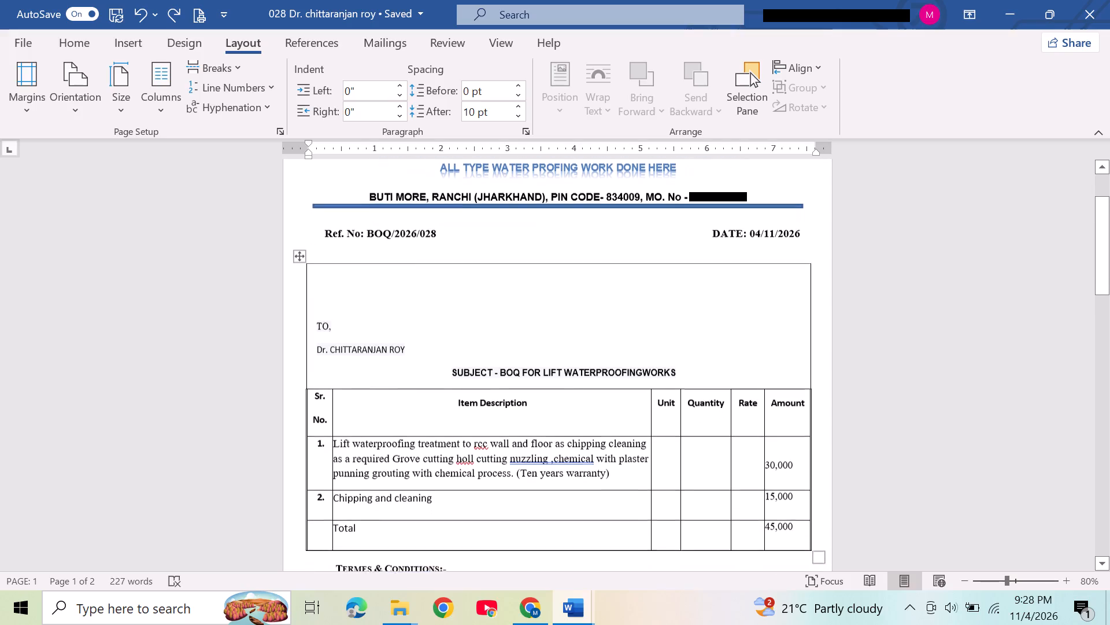
pyautogui.scroll(-7, 482, 321)
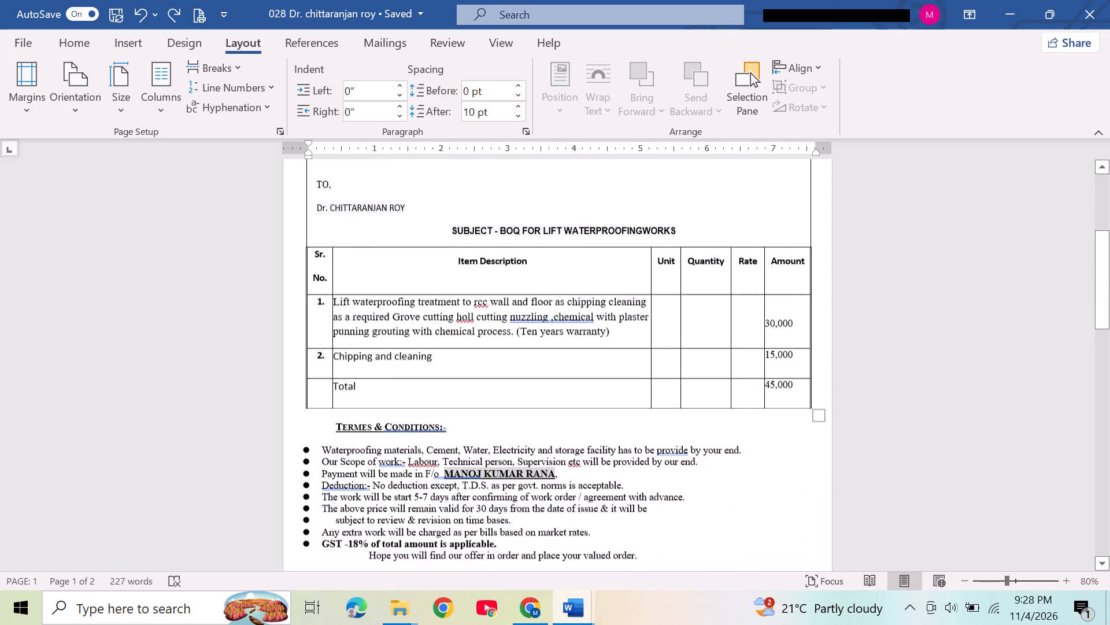
pyautogui.scroll(-2, 482, 321)
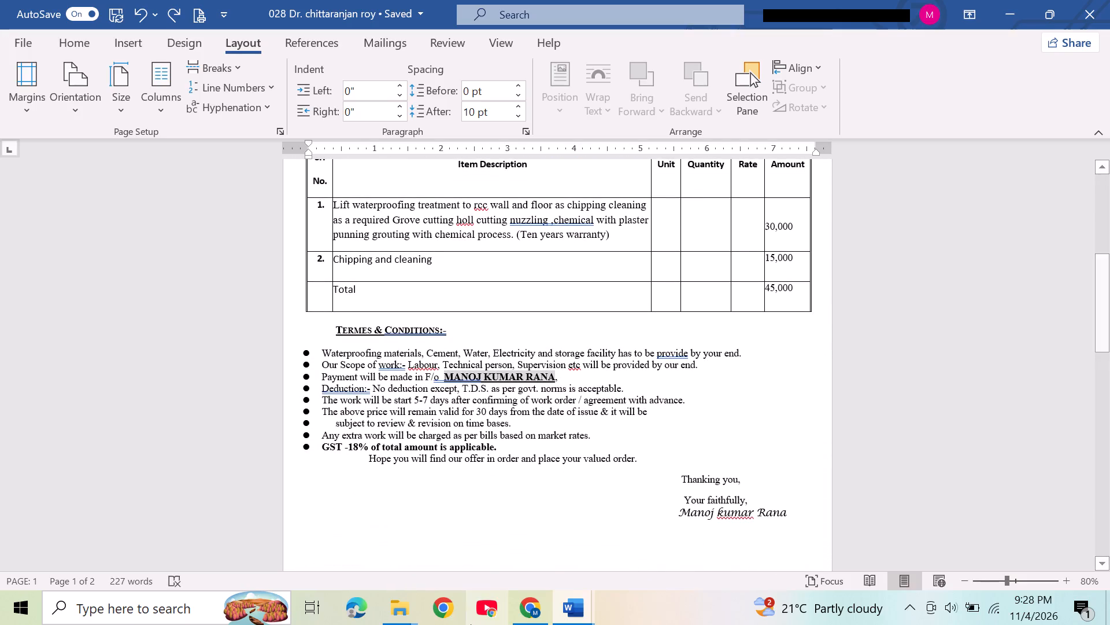
# Save a copy of the quotation as a PDF in the Quotation (2026) folder, keeping the document's 028 file name.
pyautogui.click(13, 38)
pyautogui.click(85, 291)
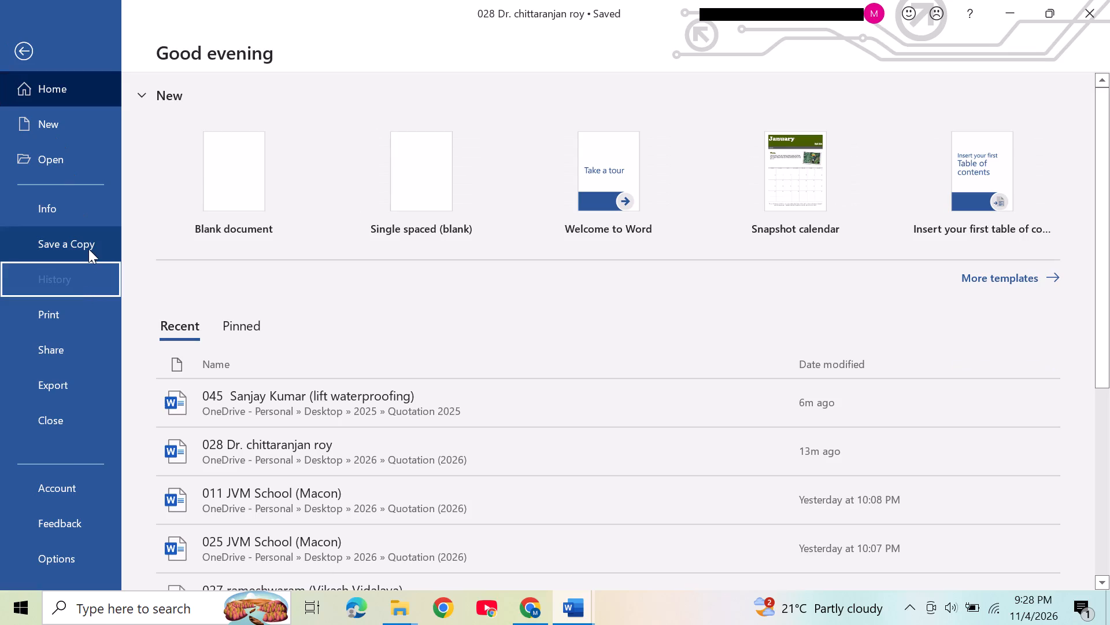
pyautogui.click(88, 249)
pyautogui.click(234, 304)
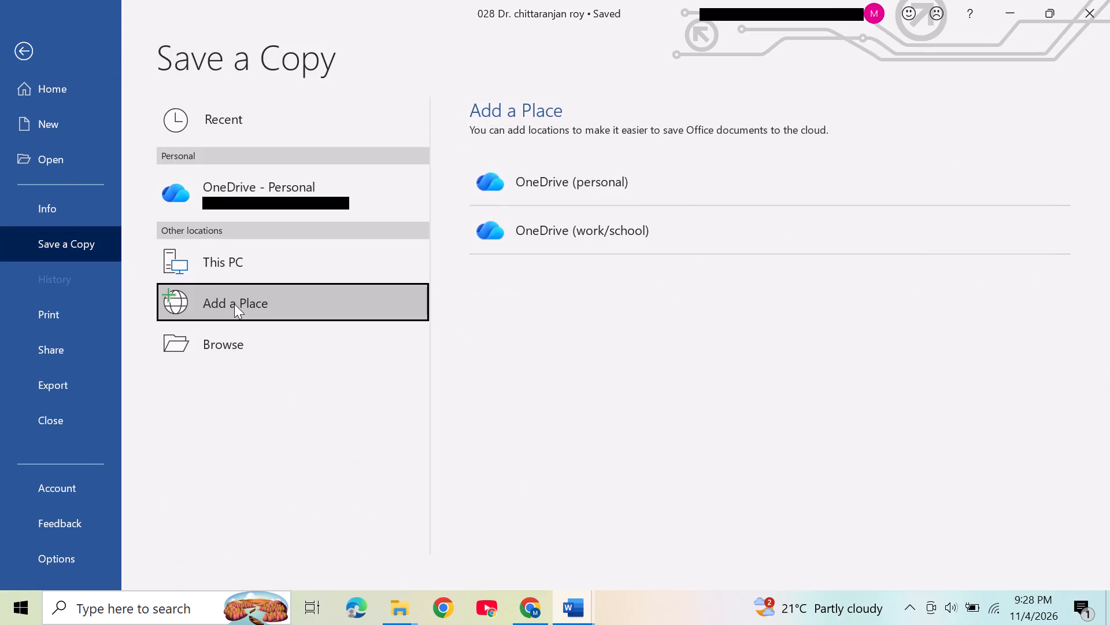
pyautogui.click(287, 263)
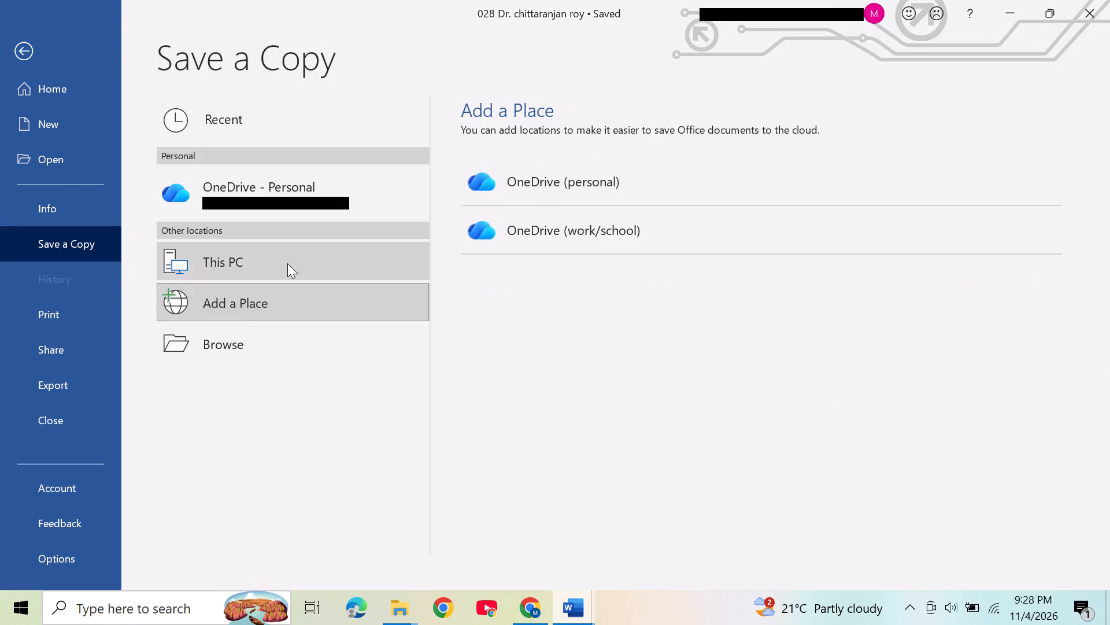
pyautogui.click(558, 264)
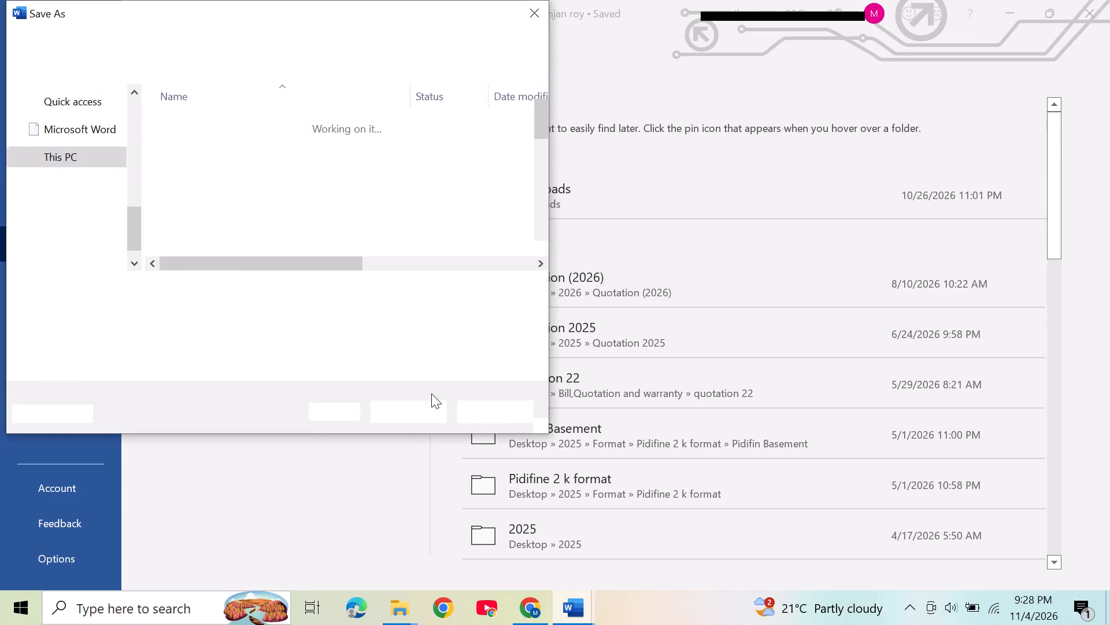
pyautogui.click(387, 416)
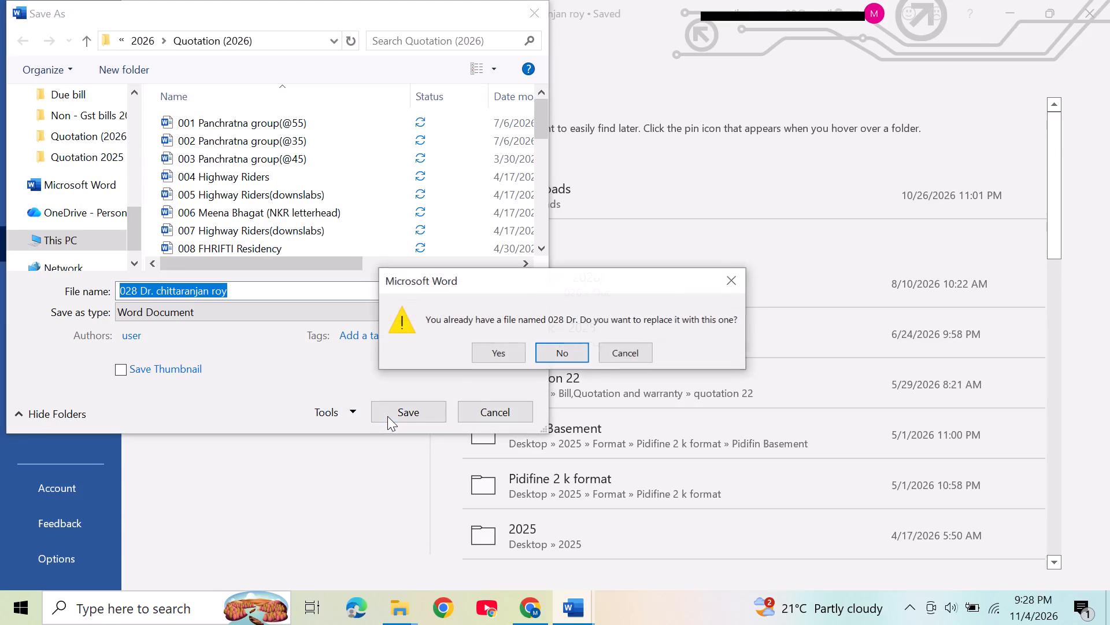
pyautogui.click(726, 269)
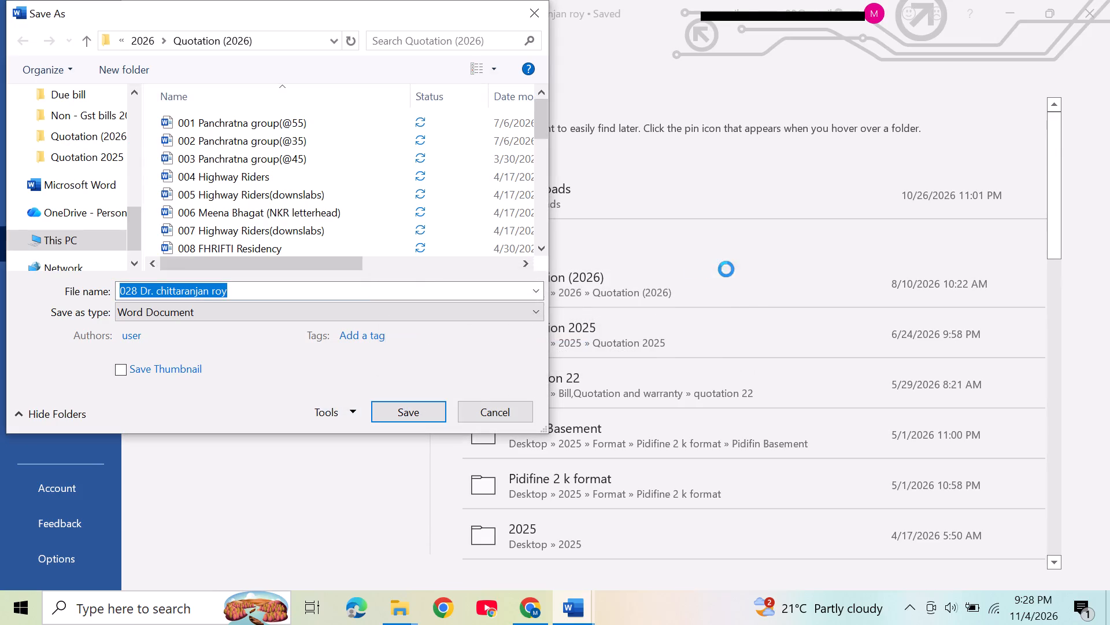
pyautogui.click(456, 310)
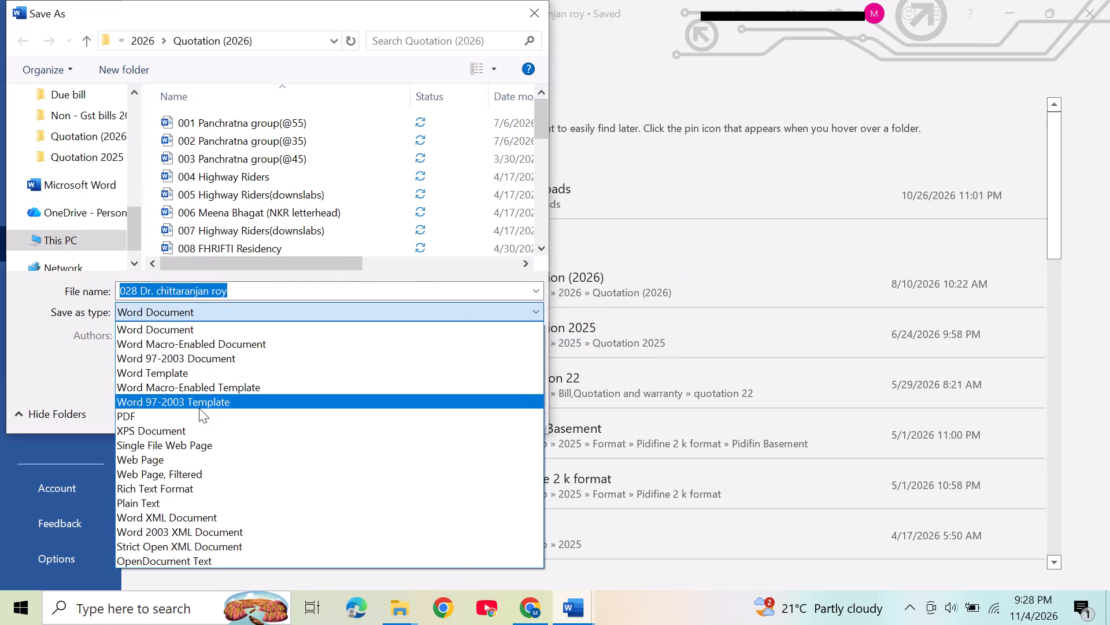
pyautogui.click(199, 408)
pyautogui.click(279, 306)
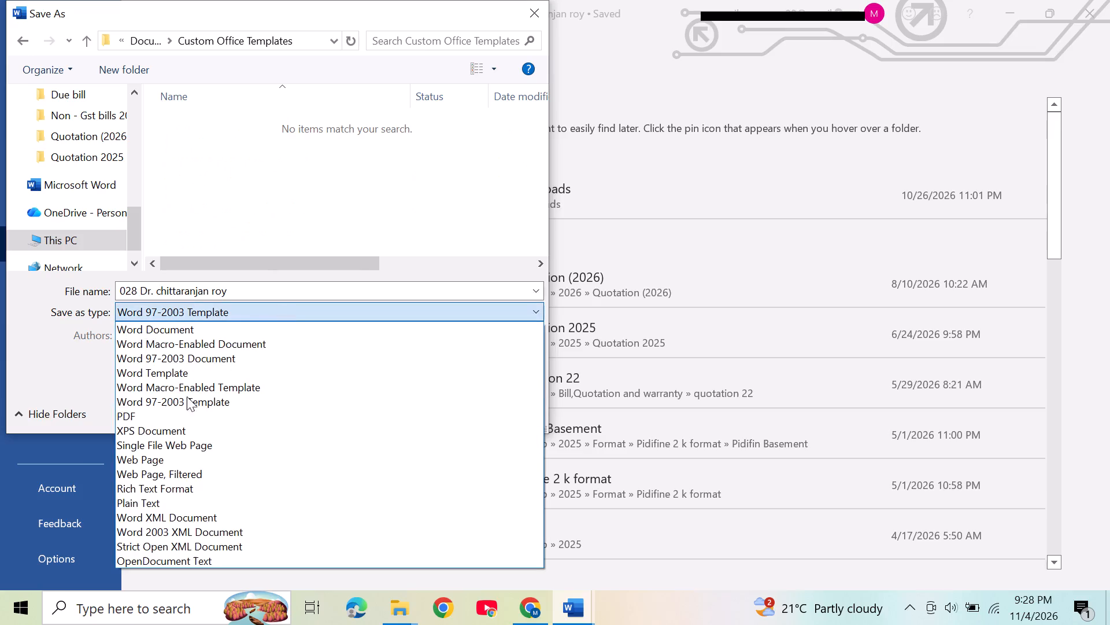
pyautogui.click(157, 416)
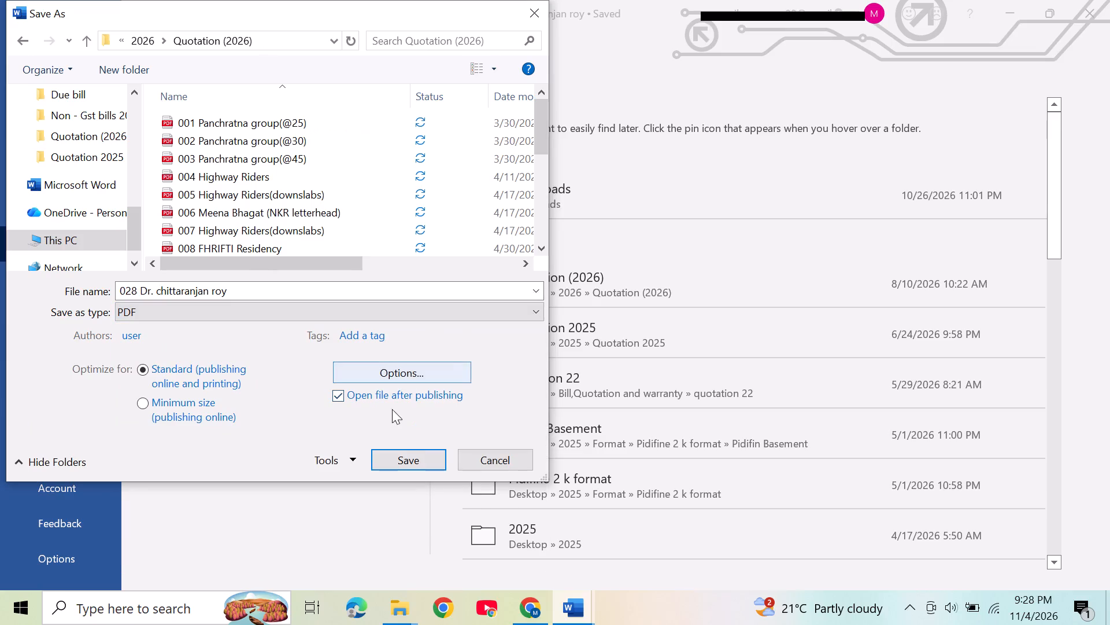
pyautogui.click(408, 450)
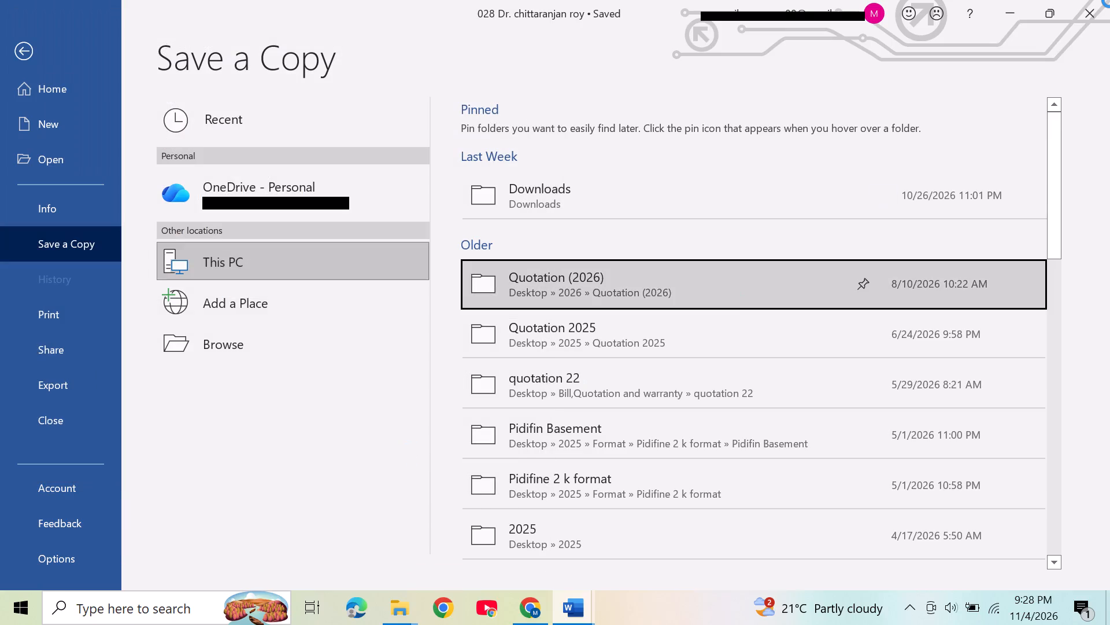
# Close the 028 quotation and the 045 lift waterproofing reference document.
pyautogui.click(1109, 0)
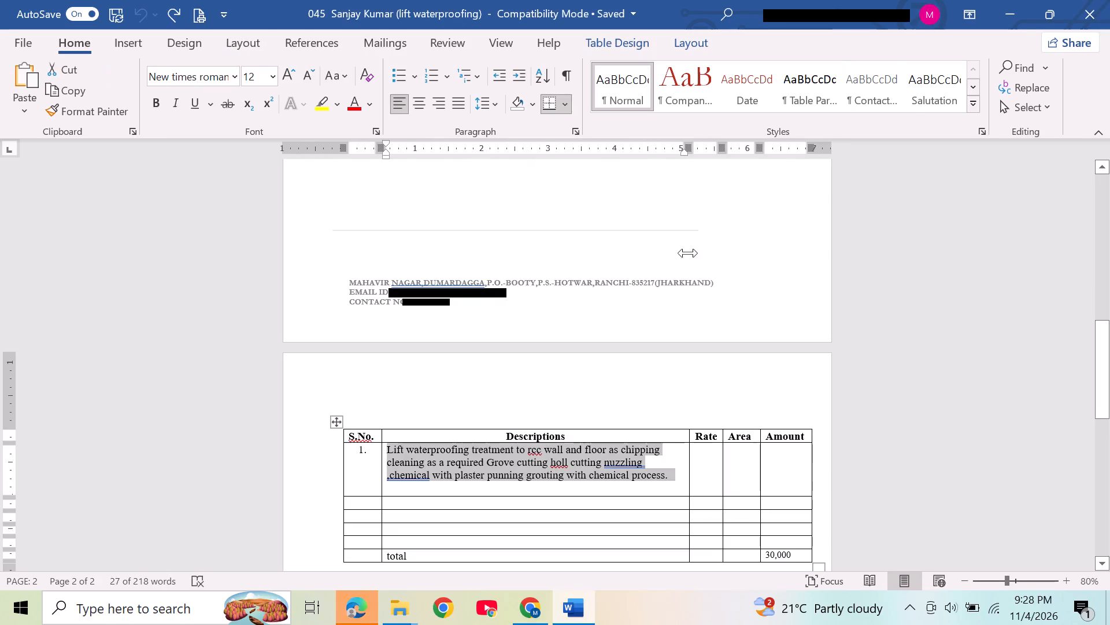
pyautogui.click(1109, 0)
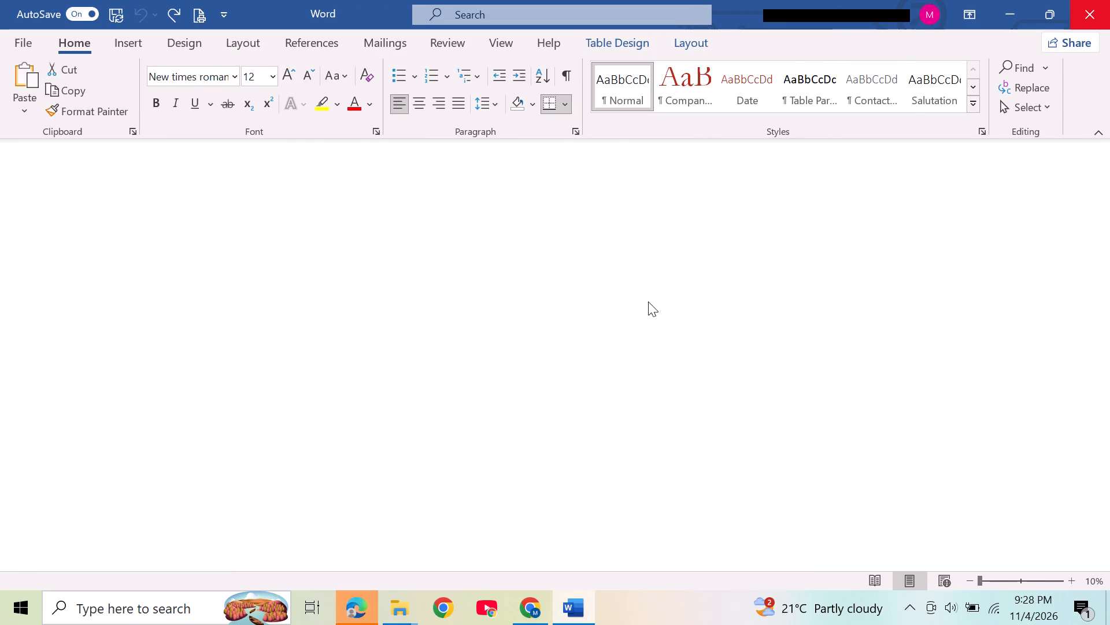
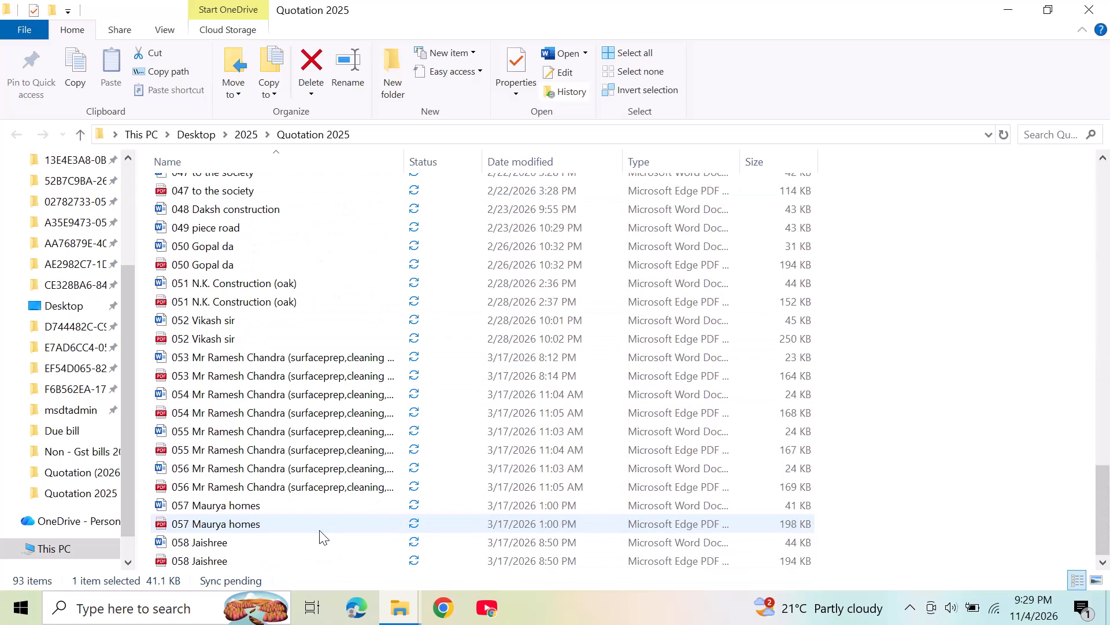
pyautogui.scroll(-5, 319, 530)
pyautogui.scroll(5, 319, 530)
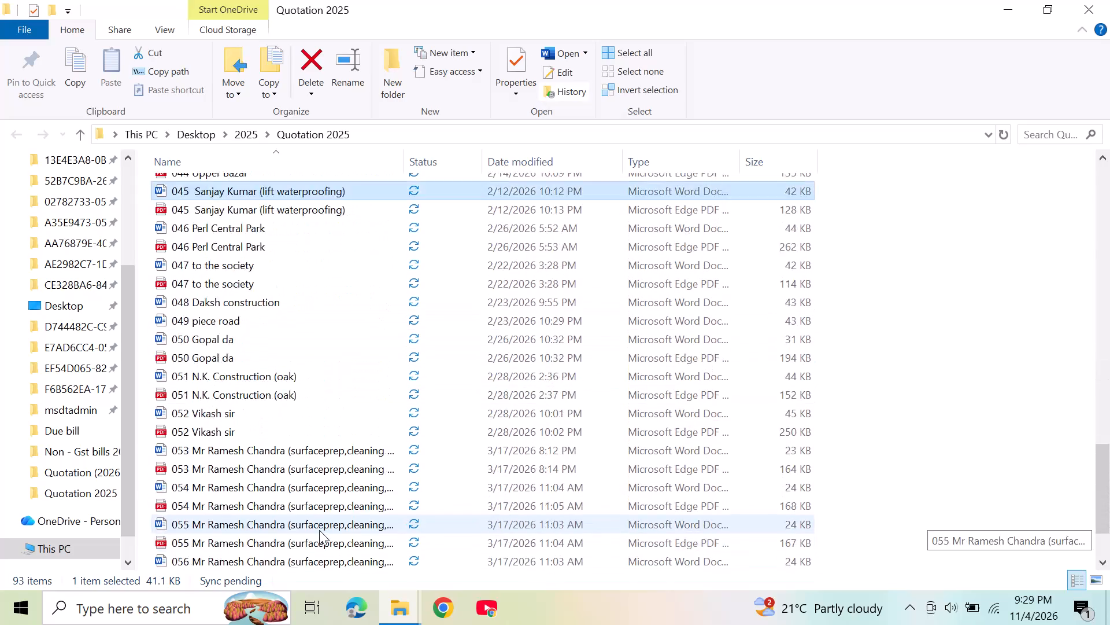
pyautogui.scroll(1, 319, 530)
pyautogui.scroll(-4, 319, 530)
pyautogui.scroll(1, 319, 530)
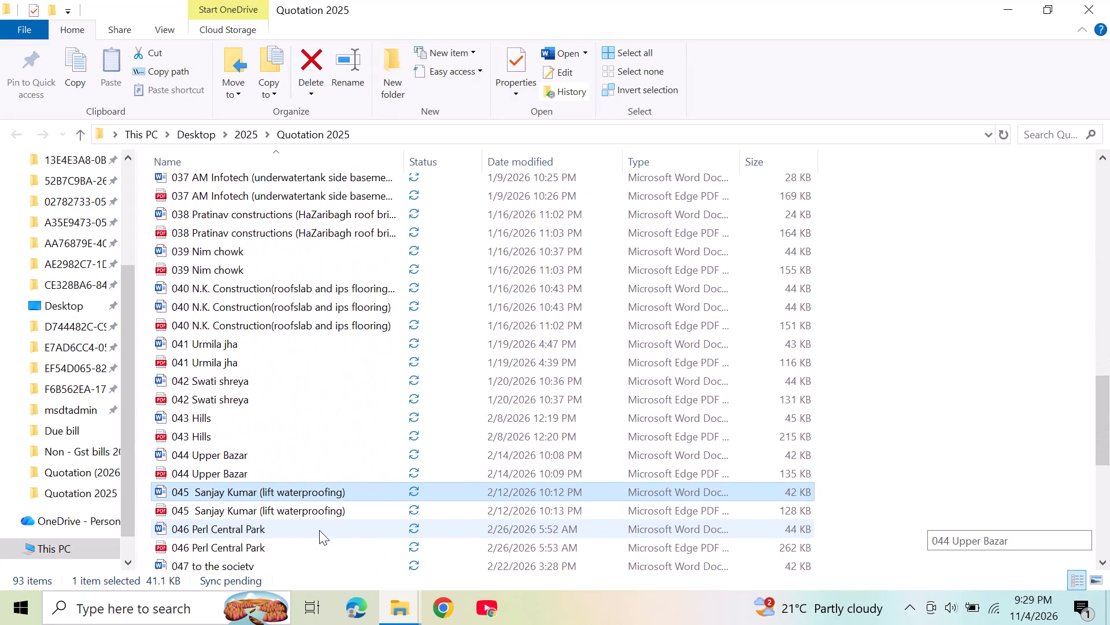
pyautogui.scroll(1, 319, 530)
# Close the Quotation 2025 and Quotation (2026) folder windows.
pyautogui.click(1109, 0)
pyautogui.click(1109, 0)
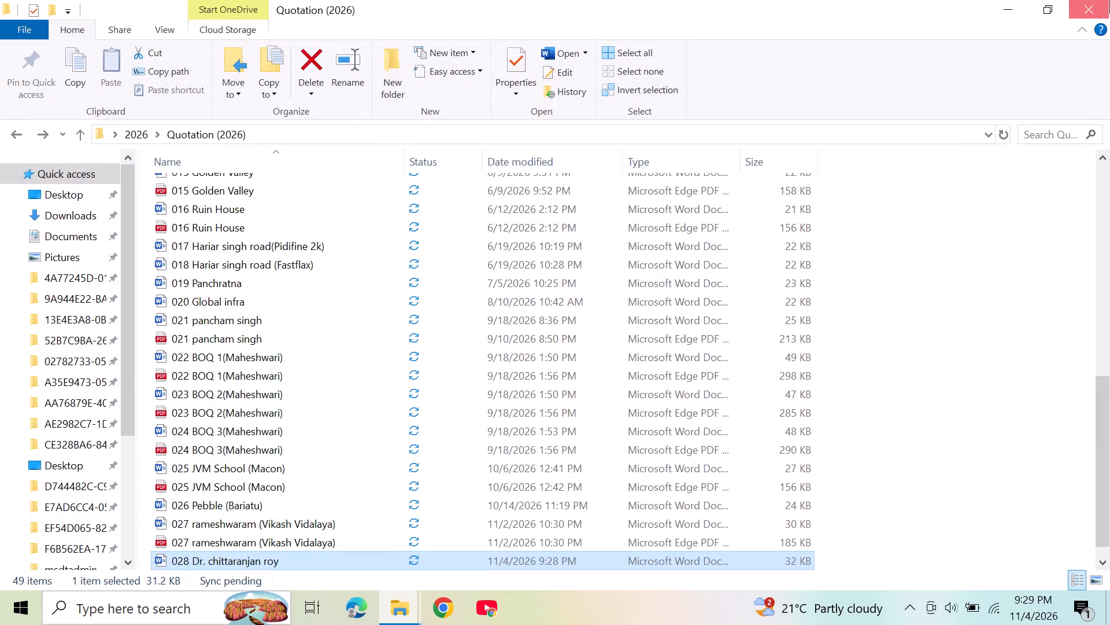
# Shut down the computer from the desktop.
pyautogui.hotkey('alt', 'F4')
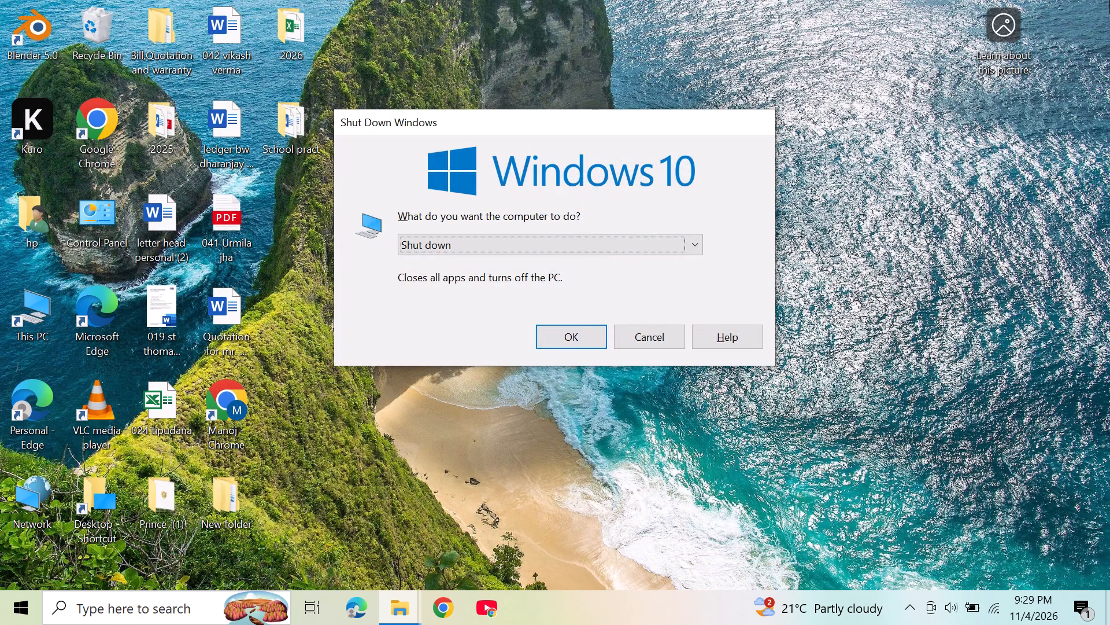
pyautogui.press('Return')
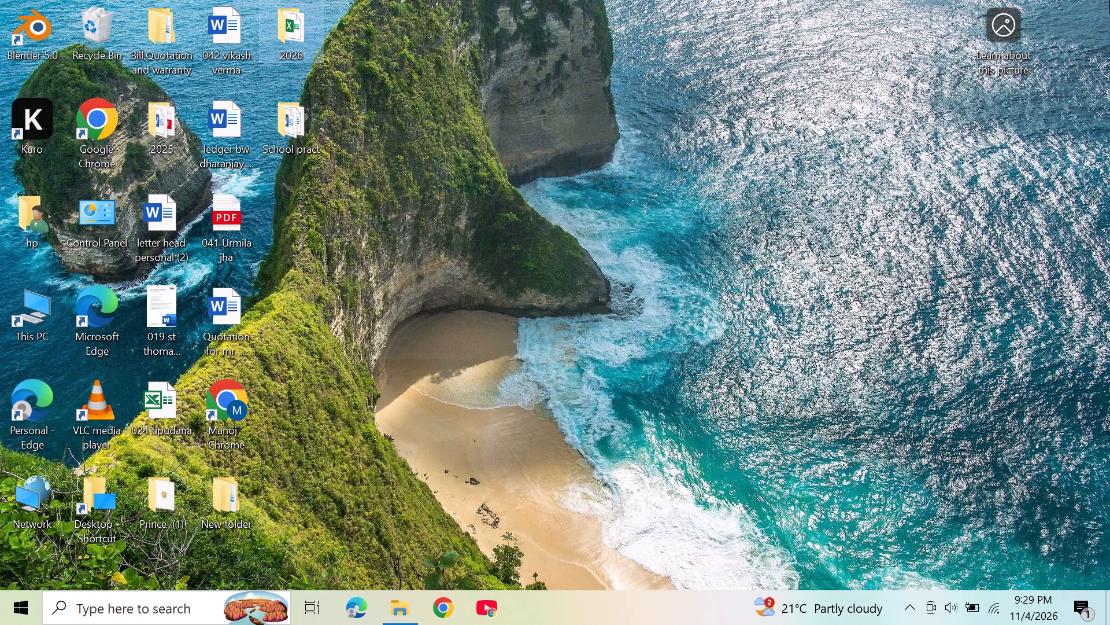